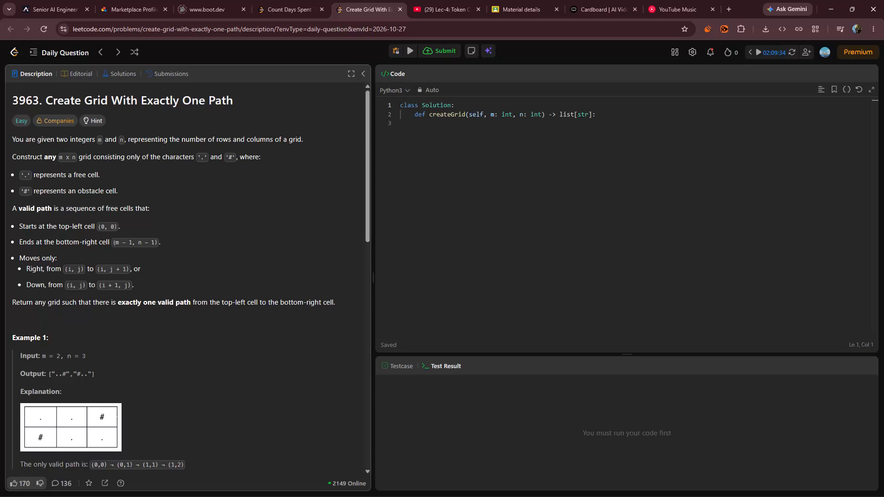
Open Canva in a new browser tab and open the recent two-page Vigilance Awareness Week 2026 poster design.
{"action": "left_click", "coordinate": [727, 9]}
{"action": "key", "text": "c"}
{"action": "key", "text": "a"}
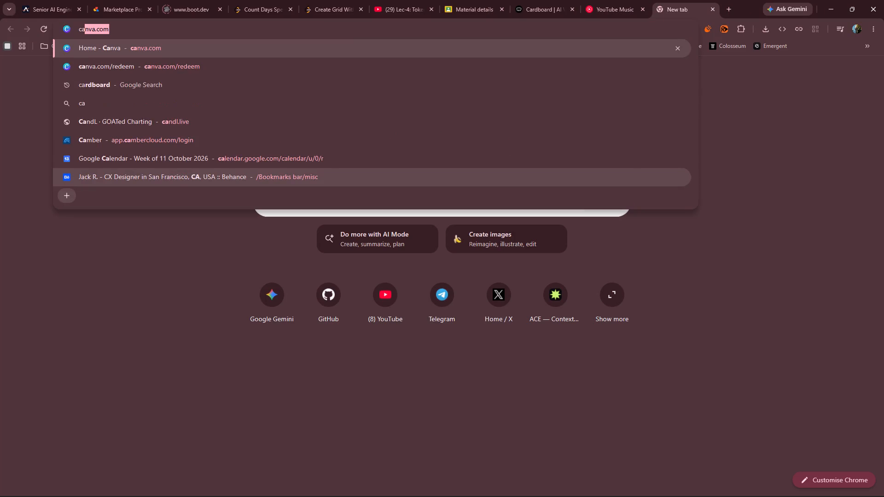
{"action": "key", "text": "n"}
{"action": "type", "text": "va"}
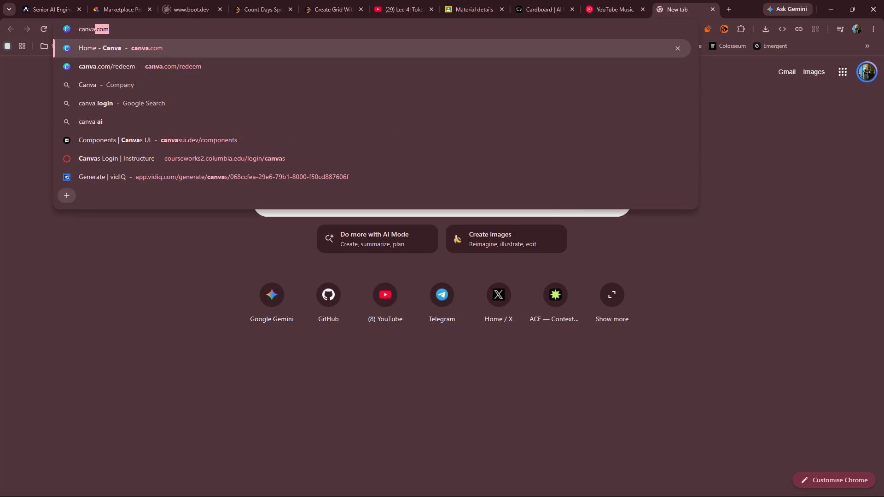
{"action": "left_click", "coordinate": [301, 47]}
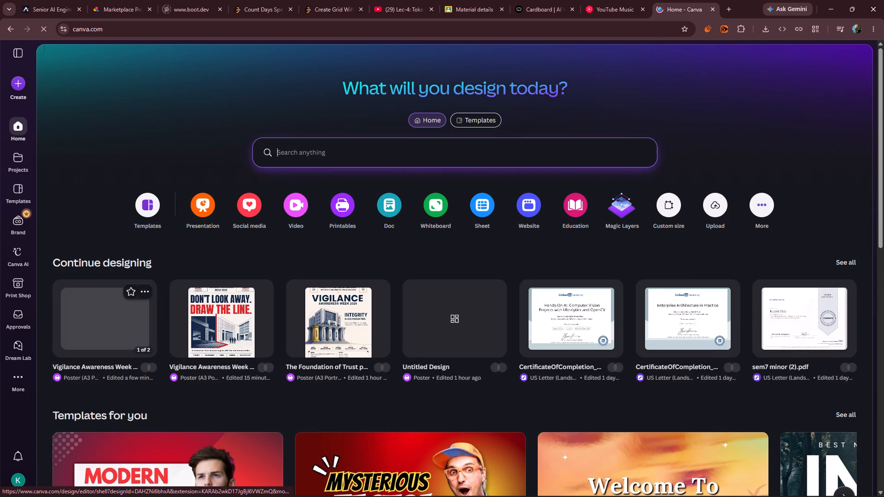
{"action": "left_click", "coordinate": [116, 329]}
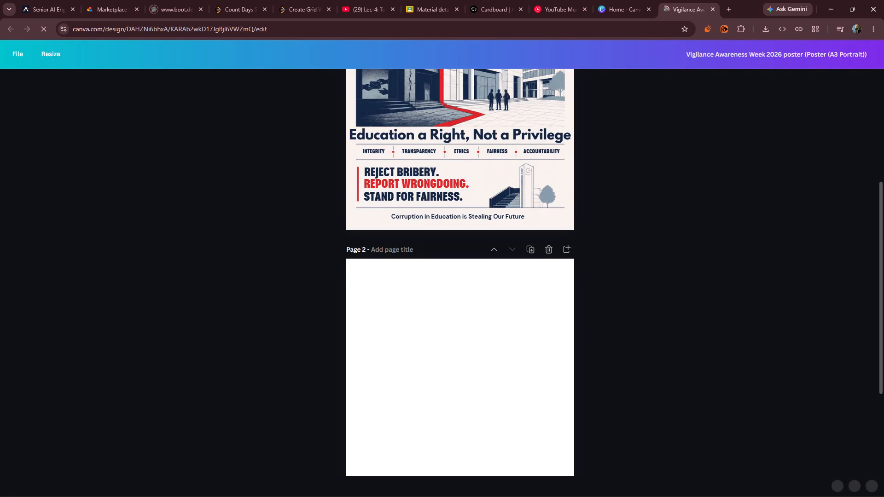
Delete the blank page 2 from the poster design.
{"action": "left_click", "coordinate": [550, 251]}
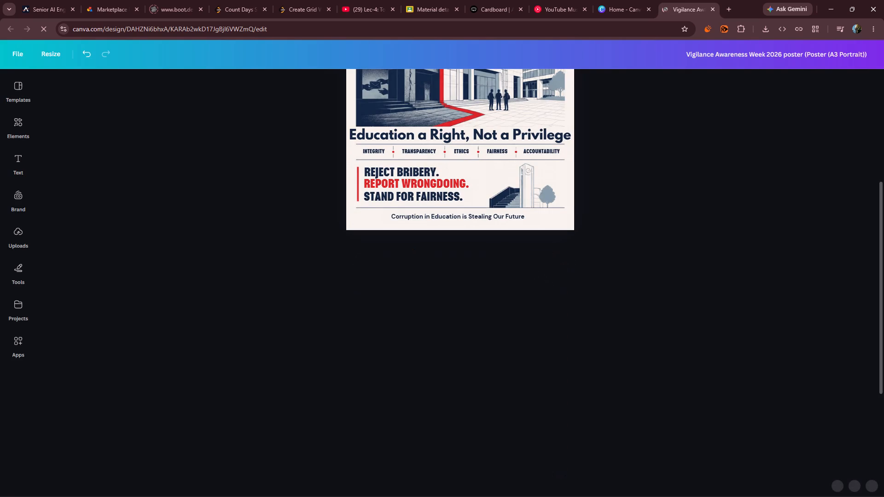
{"action": "scroll", "coordinate": [693, 316], "scroll_direction": "up", "scroll_amount": 6}
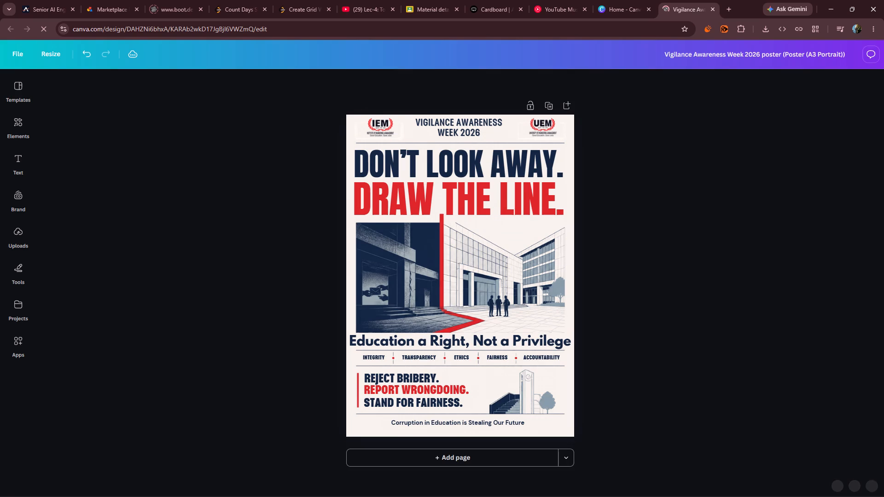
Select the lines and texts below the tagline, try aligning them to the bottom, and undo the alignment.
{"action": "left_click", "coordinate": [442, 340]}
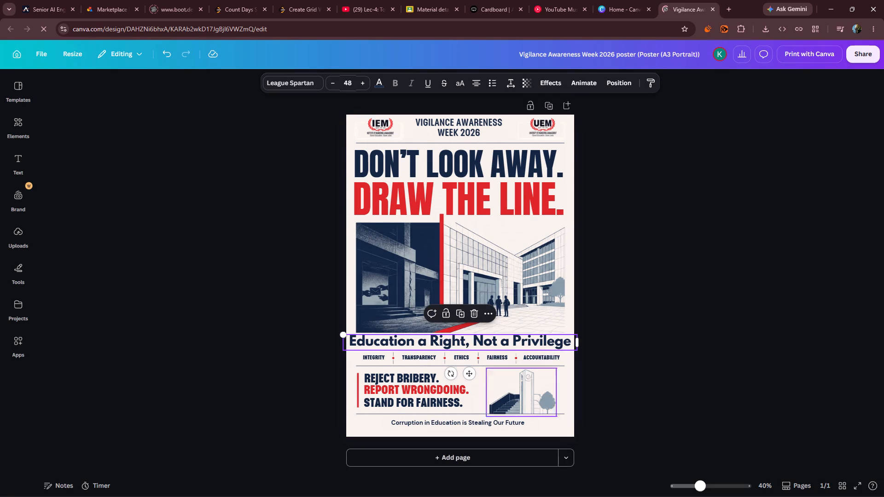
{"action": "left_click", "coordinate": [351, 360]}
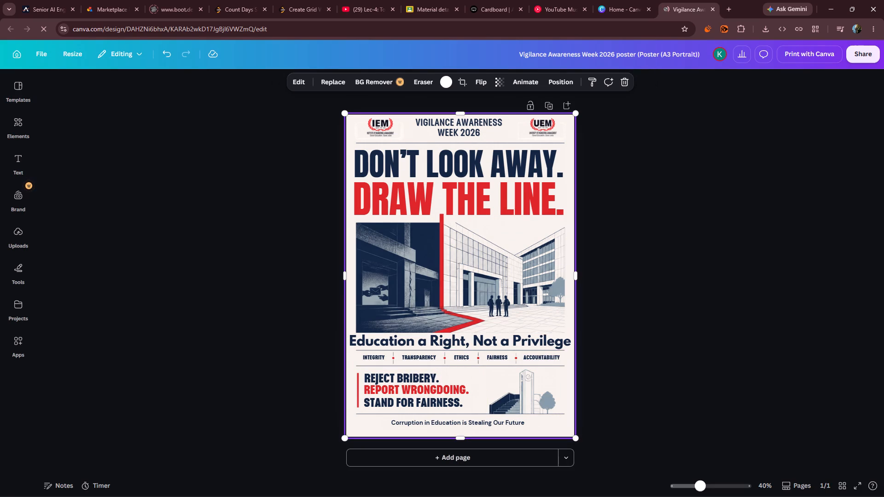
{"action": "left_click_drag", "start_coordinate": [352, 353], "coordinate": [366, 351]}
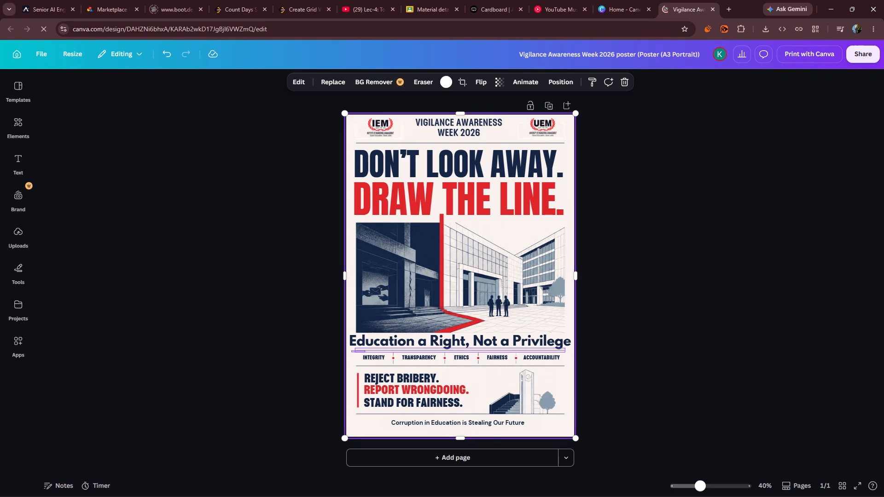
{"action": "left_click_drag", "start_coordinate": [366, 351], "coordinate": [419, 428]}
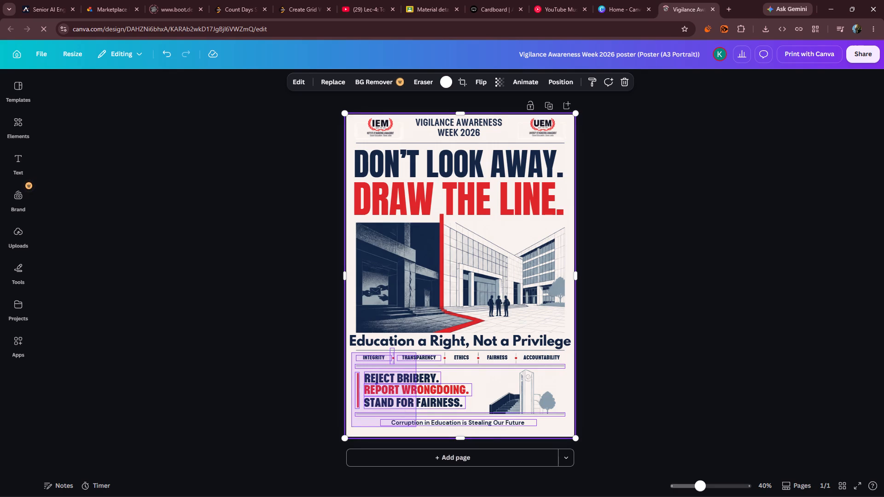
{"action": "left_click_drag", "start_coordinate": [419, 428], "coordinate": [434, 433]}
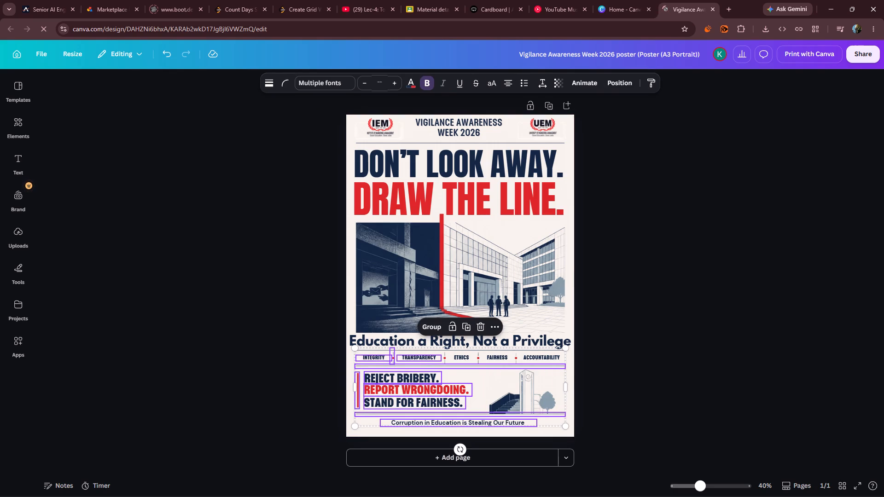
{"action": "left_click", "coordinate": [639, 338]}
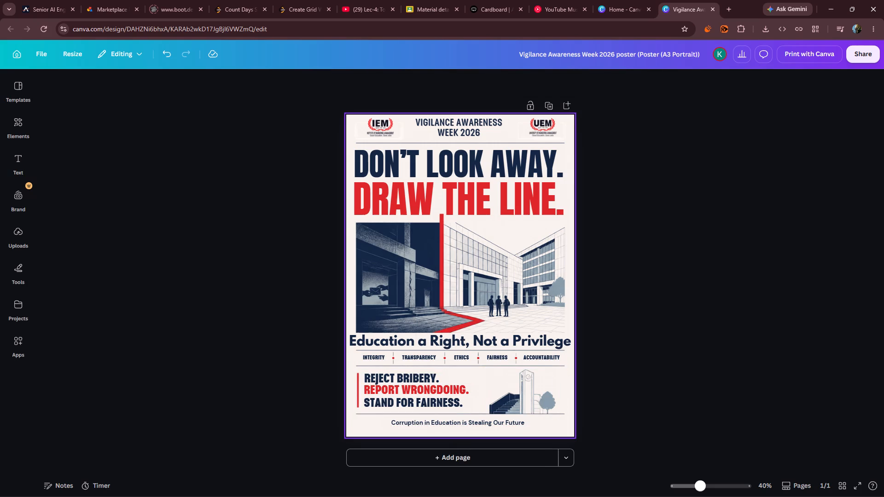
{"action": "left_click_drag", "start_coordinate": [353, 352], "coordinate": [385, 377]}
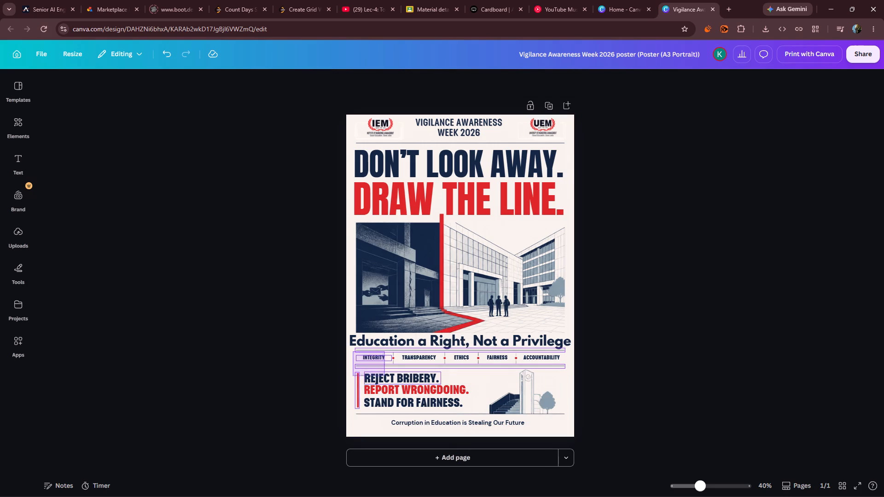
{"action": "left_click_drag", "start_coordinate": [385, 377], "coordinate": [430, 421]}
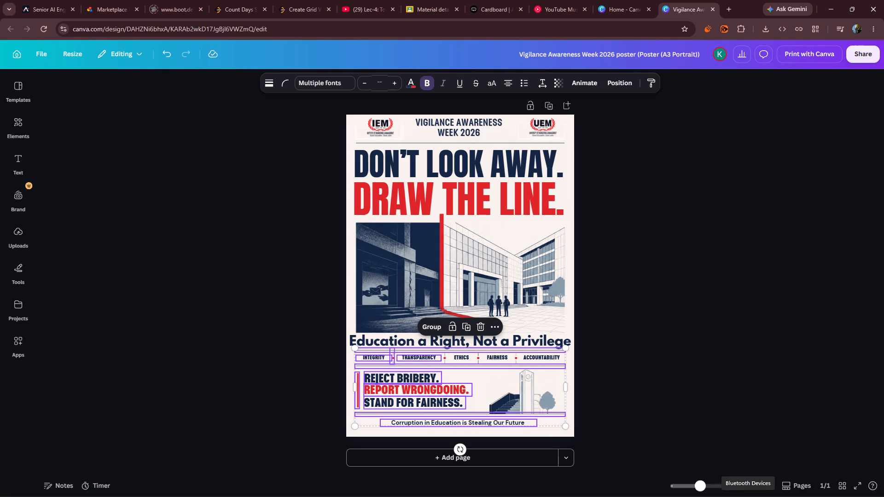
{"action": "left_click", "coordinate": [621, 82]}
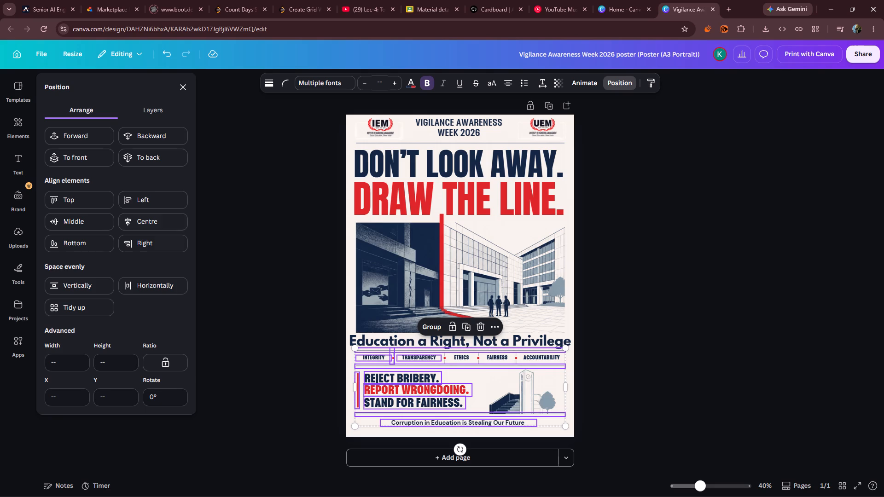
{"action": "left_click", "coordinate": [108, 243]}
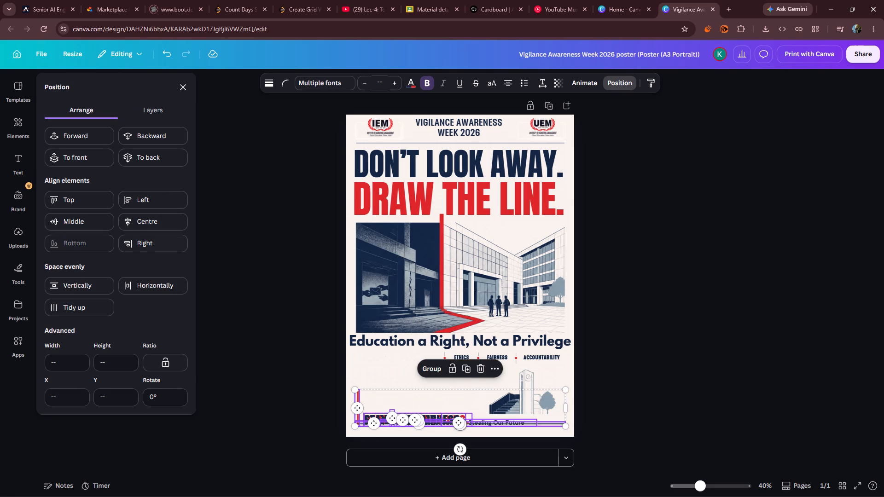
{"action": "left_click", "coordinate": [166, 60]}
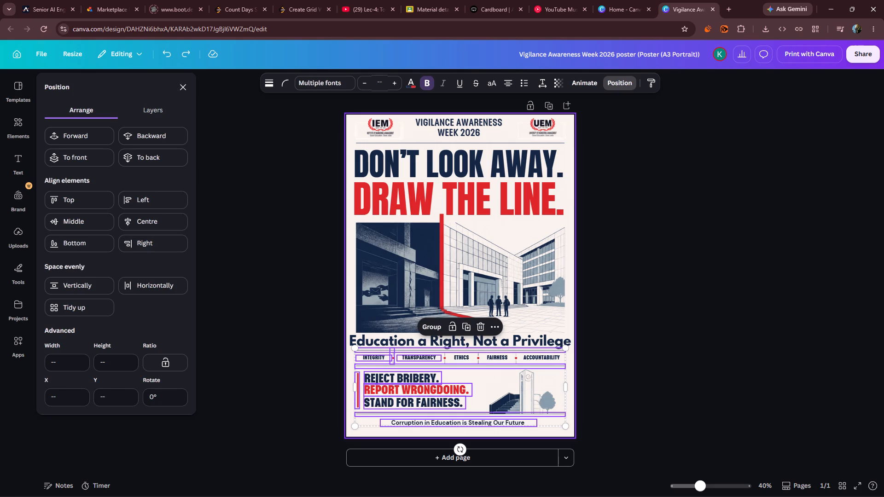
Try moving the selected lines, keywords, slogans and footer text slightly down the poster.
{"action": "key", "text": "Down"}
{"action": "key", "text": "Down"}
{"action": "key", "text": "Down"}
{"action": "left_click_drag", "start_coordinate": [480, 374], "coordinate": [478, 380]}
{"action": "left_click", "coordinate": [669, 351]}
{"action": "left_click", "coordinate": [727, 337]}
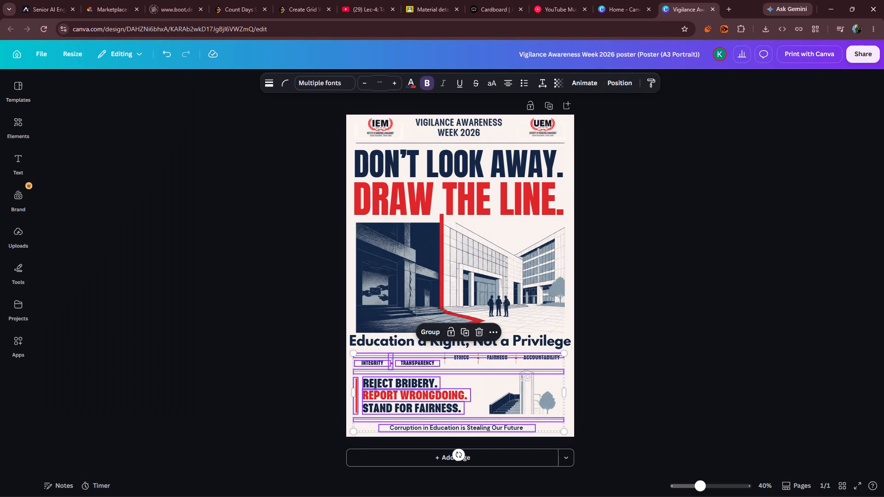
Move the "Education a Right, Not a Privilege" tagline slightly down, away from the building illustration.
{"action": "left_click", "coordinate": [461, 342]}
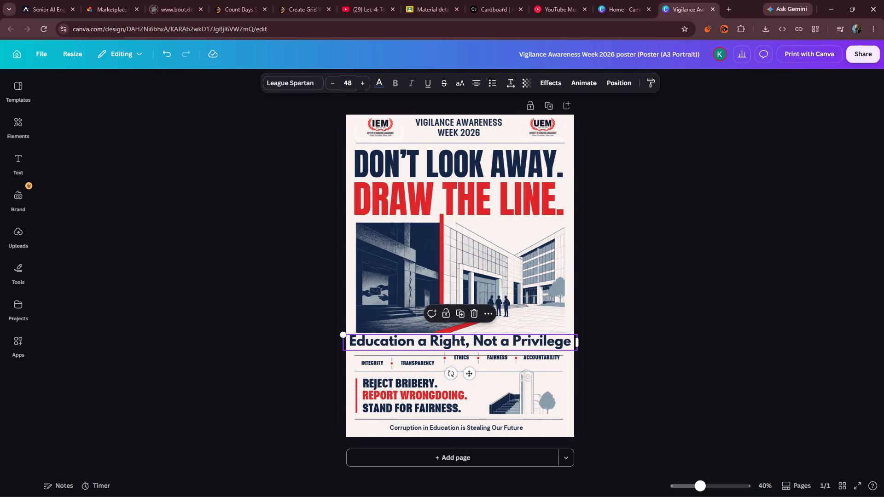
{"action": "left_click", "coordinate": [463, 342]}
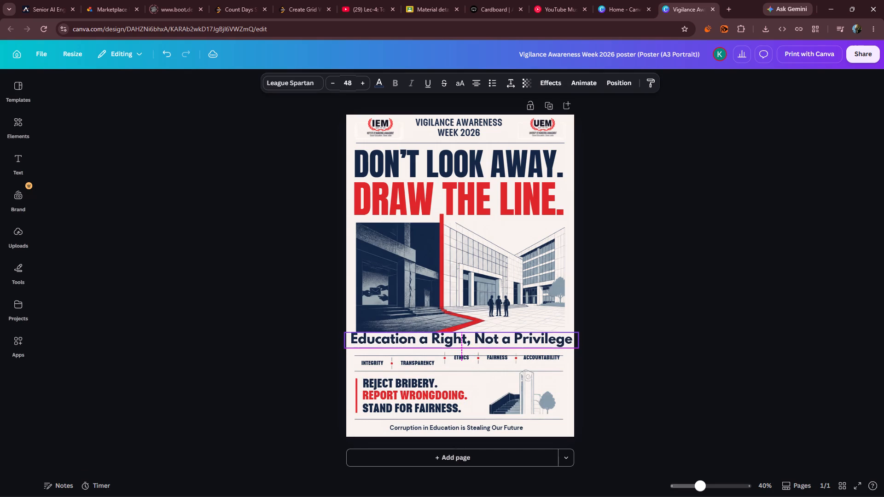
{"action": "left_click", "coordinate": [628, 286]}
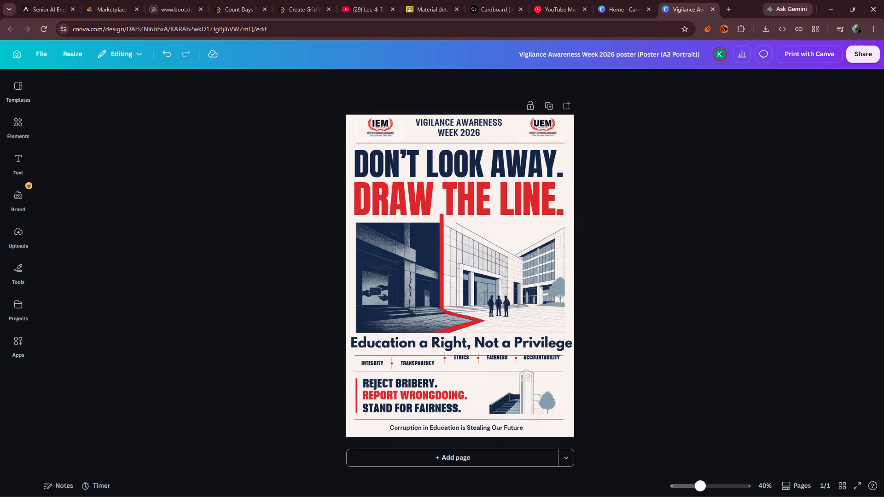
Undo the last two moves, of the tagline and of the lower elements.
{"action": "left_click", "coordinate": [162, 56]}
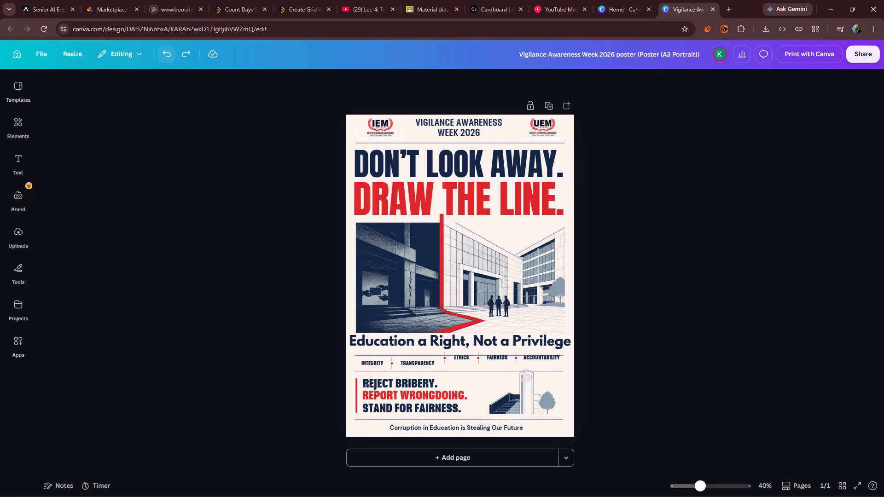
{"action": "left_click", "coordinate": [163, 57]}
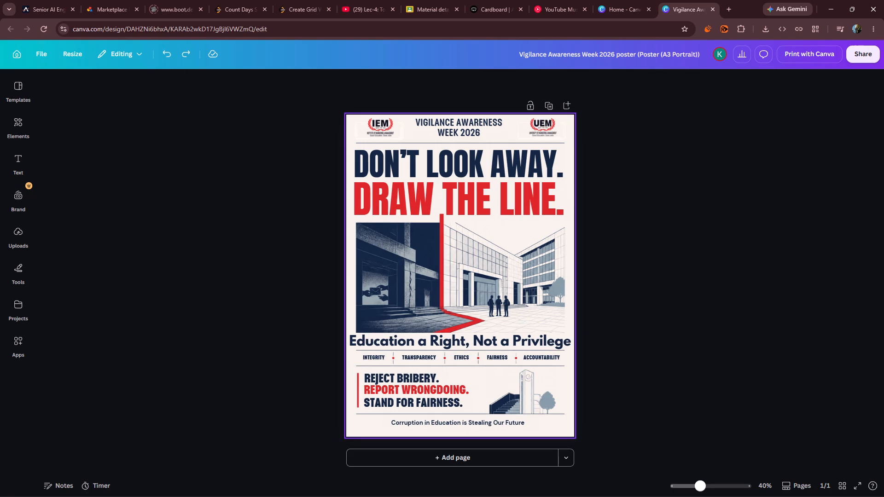
Move all elements below the tagline down together, including the keyword row, slogans, tower illustration, dividing lines and footer text.
{"action": "left_click_drag", "start_coordinate": [351, 351], "coordinate": [466, 368]}
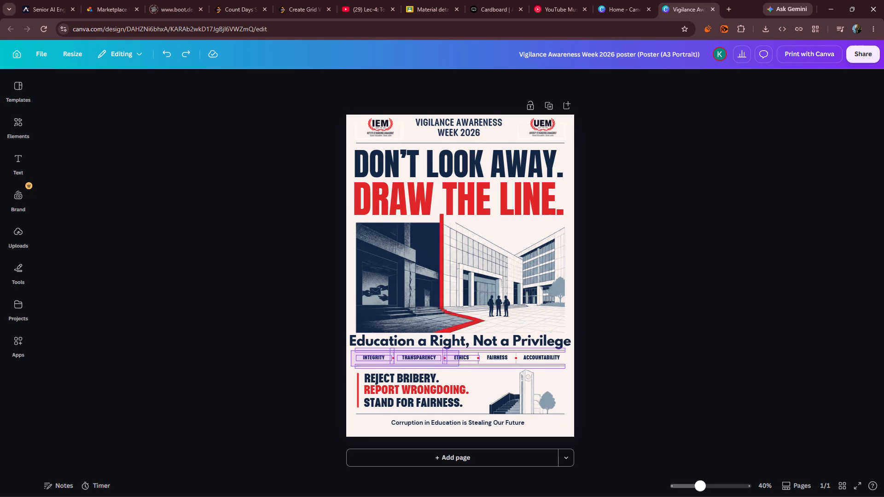
{"action": "left_click_drag", "start_coordinate": [466, 368], "coordinate": [564, 421]}
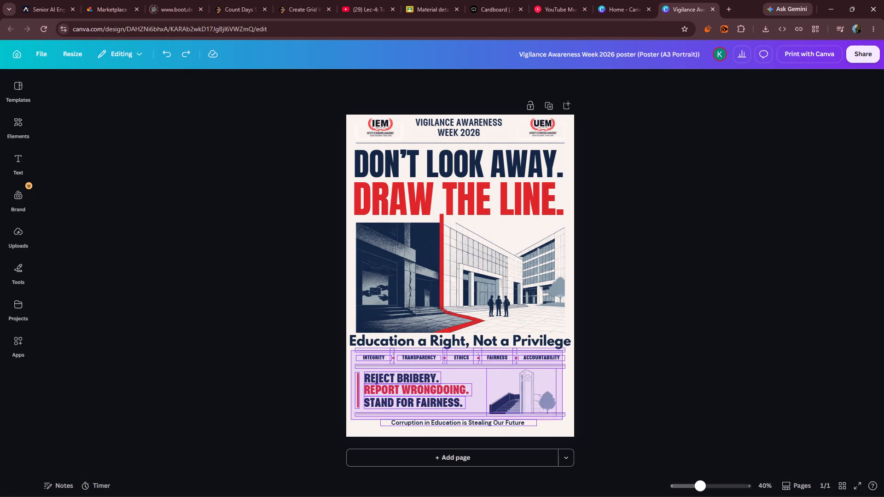
{"action": "left_click_drag", "start_coordinate": [564, 421], "coordinate": [569, 432]}
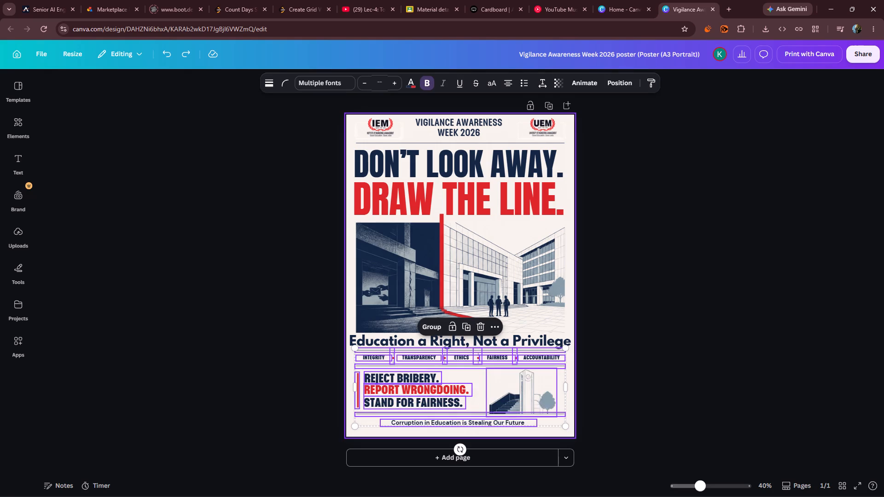
{"action": "left_click_drag", "start_coordinate": [479, 389], "coordinate": [480, 398]}
{"action": "left_click", "coordinate": [674, 347]}
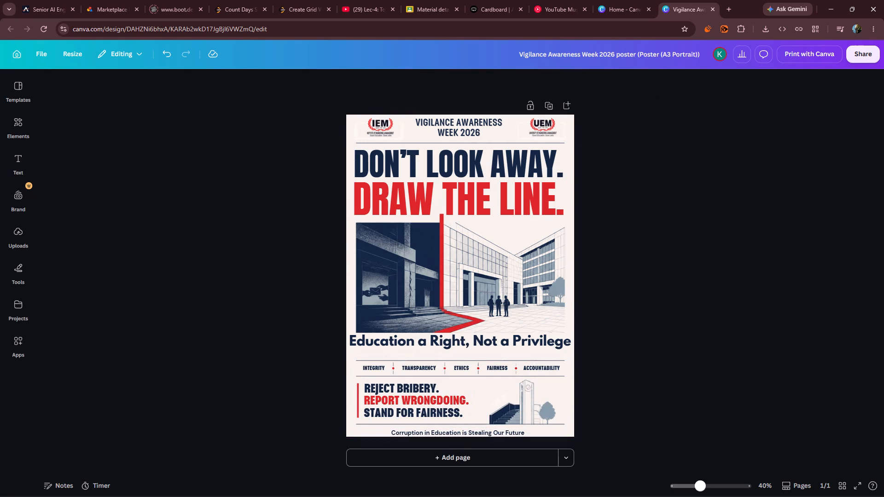
Move the "Education a Right, Not a Privilege" tagline down, centred horizontally and midway between the building illustration and the keyword row.
{"action": "left_click", "coordinate": [455, 337]}
{"action": "left_click_drag", "start_coordinate": [457, 338], "coordinate": [458, 338]}
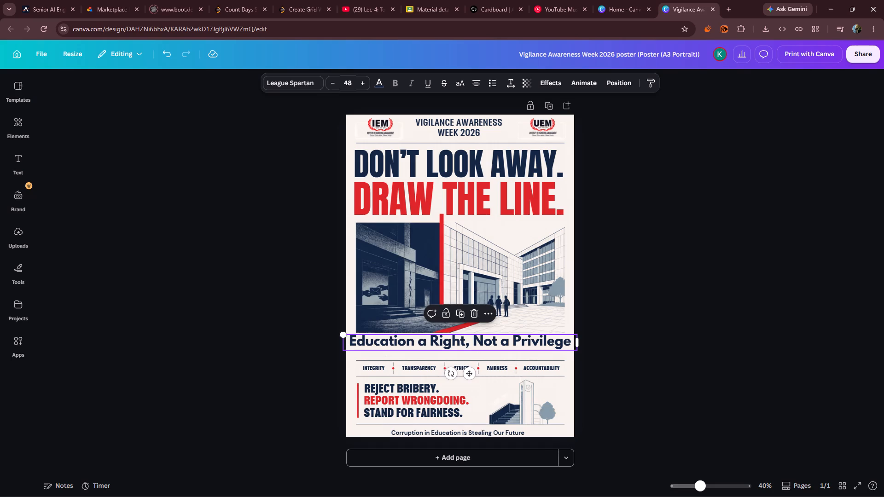
{"action": "left_click_drag", "start_coordinate": [458, 338], "coordinate": [457, 342]}
{"action": "left_click", "coordinate": [680, 267]}
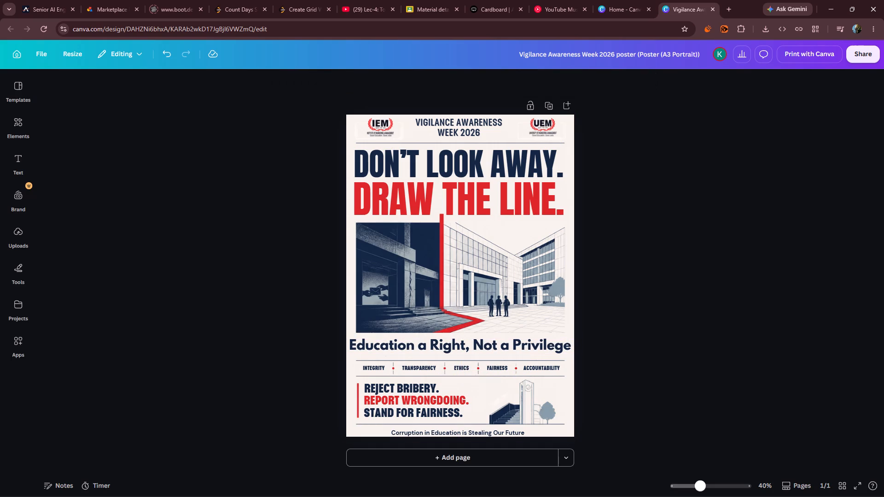
{"action": "left_click", "coordinate": [452, 346]}
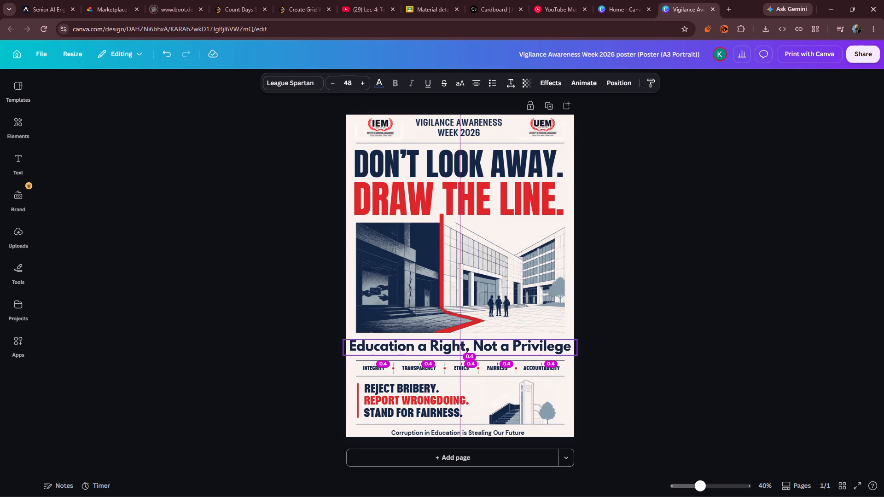
{"action": "left_click", "coordinate": [686, 250]}
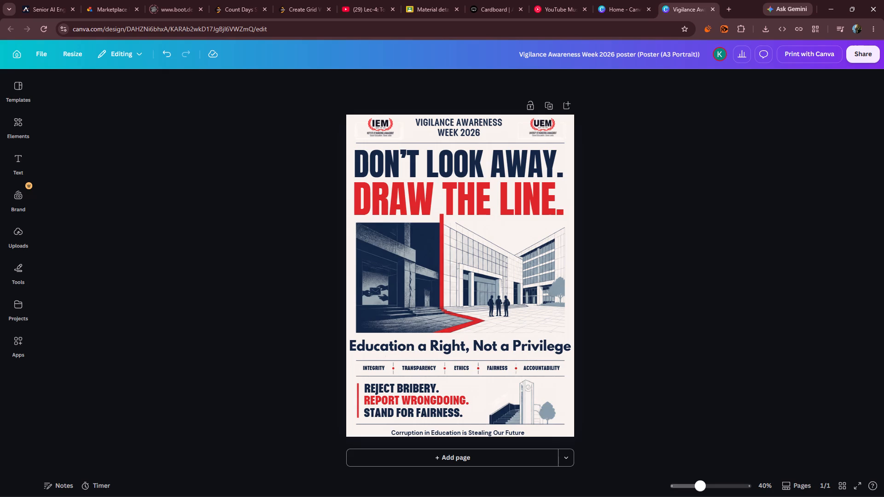
Enlarge the IEM logo slightly and move it closer to the poster's upper-left corner.
{"action": "left_click", "coordinate": [382, 133]}
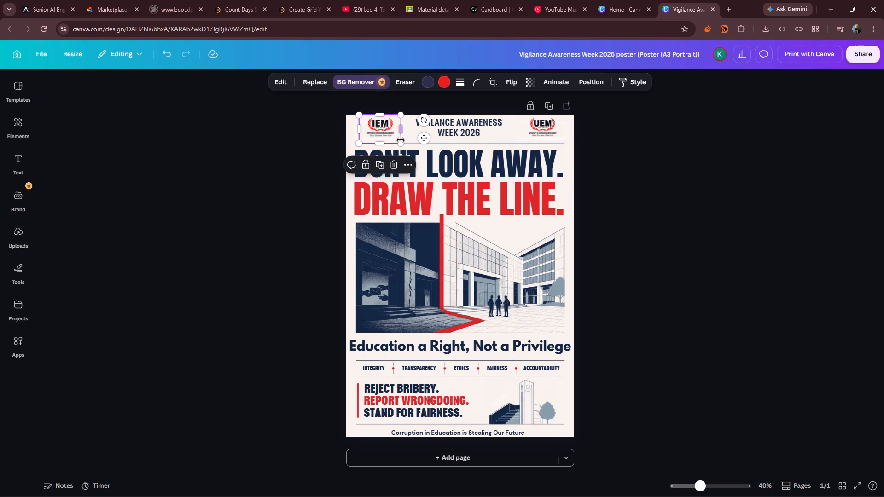
{"action": "left_click_drag", "start_coordinate": [399, 145], "coordinate": [405, 148]}
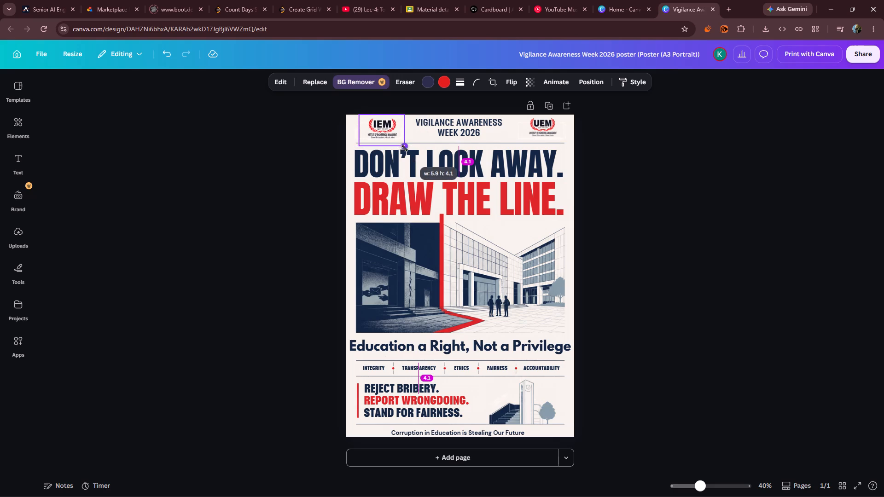
{"action": "left_click_drag", "start_coordinate": [405, 148], "coordinate": [406, 149]}
{"action": "left_click_drag", "start_coordinate": [390, 133], "coordinate": [375, 132]}
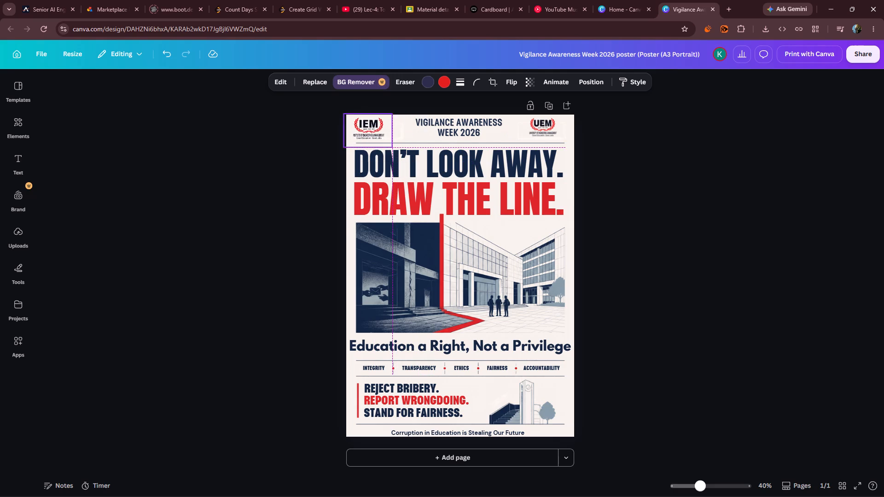
{"action": "left_click_drag", "start_coordinate": [375, 132], "coordinate": [380, 134]}
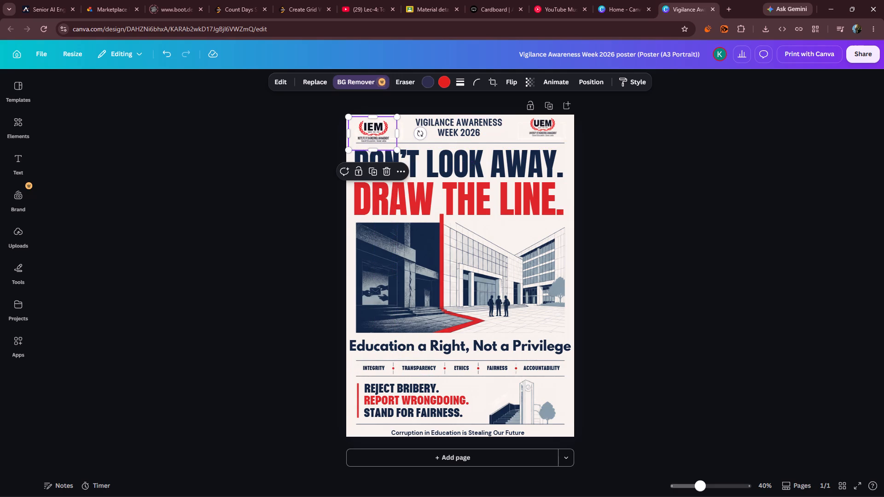
{"action": "left_click", "coordinate": [633, 129]}
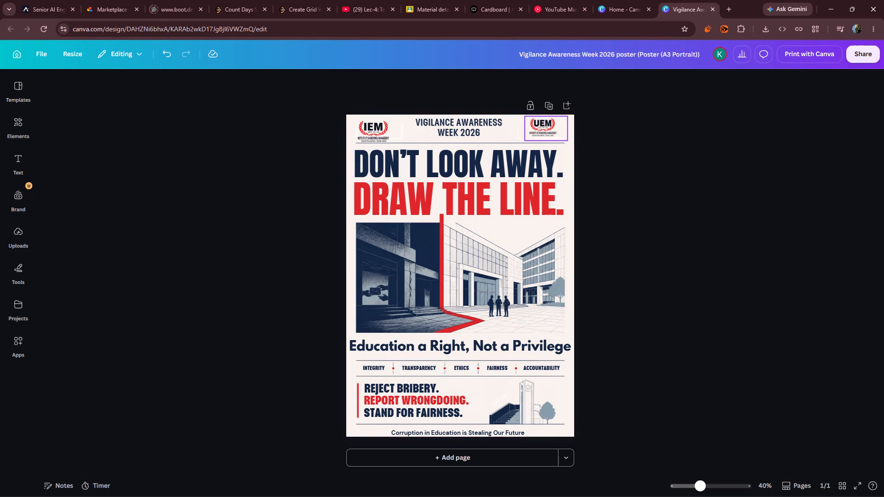
Enlarge the UEM logo from its lower-right corner to roughly match the IEM logo.
{"action": "left_click", "coordinate": [553, 133]}
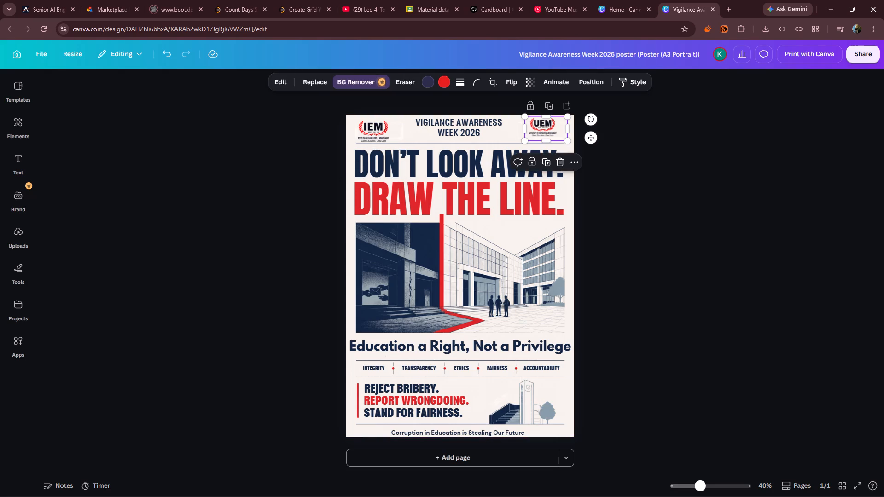
{"action": "left_click_drag", "start_coordinate": [569, 141], "coordinate": [574, 144]}
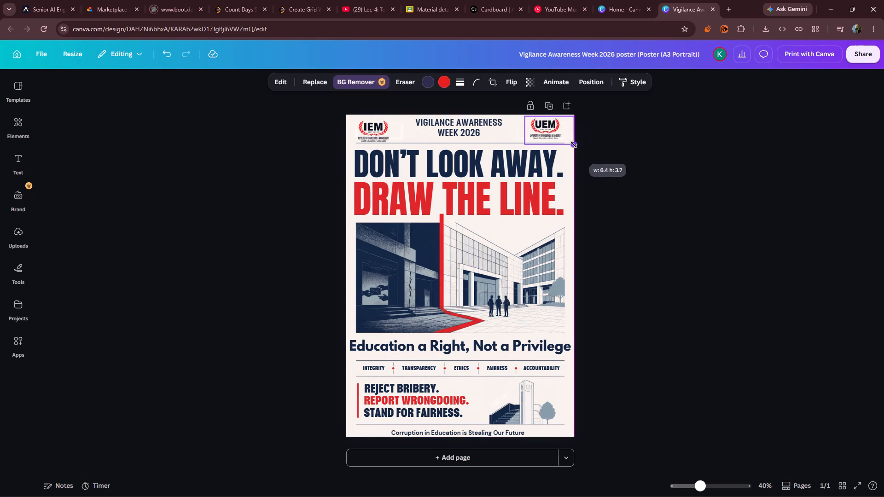
{"action": "left_click_drag", "start_coordinate": [574, 144], "coordinate": [578, 148]}
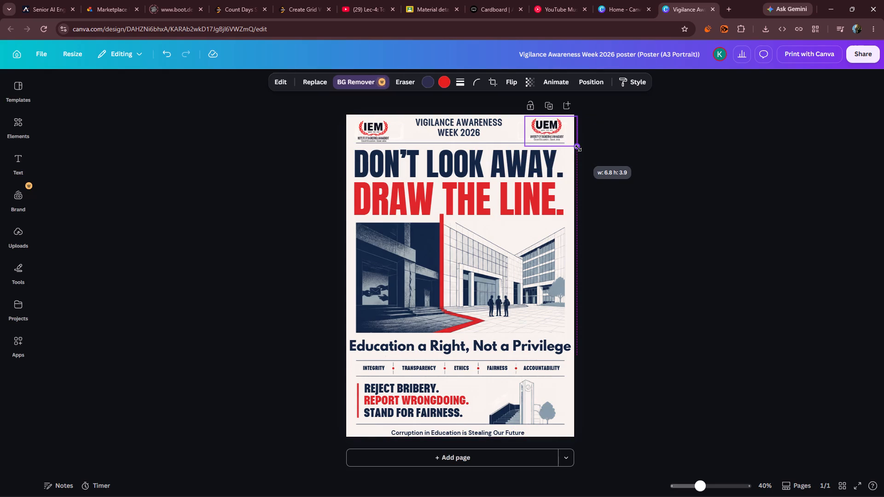
{"action": "left_click_drag", "start_coordinate": [578, 148], "coordinate": [579, 150]}
{"action": "left_click", "coordinate": [699, 165]}
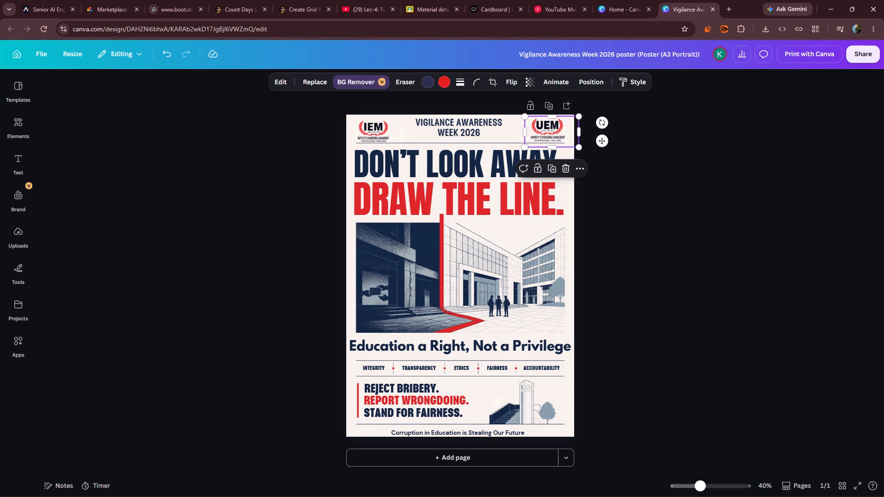
Enlarge the IEM logo further from its upper-right corner, bringing it closer to the header title.
{"action": "left_click", "coordinate": [384, 127]}
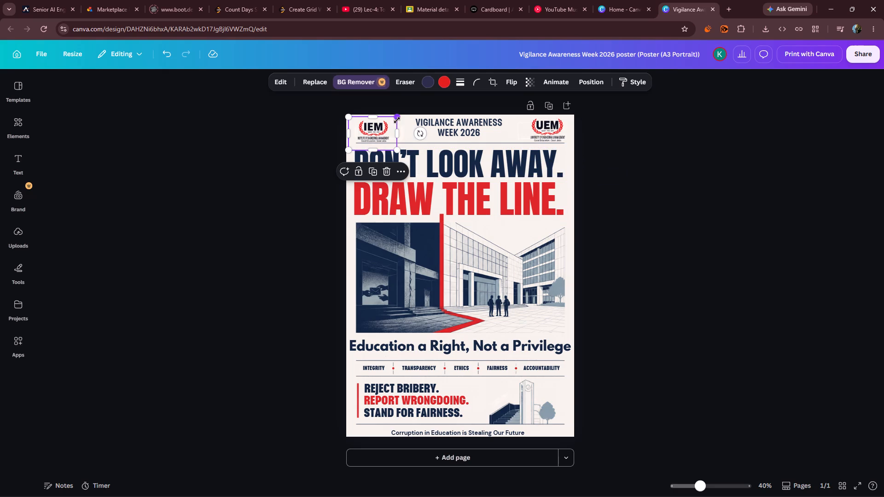
{"action": "left_click_drag", "start_coordinate": [398, 118], "coordinate": [403, 118]}
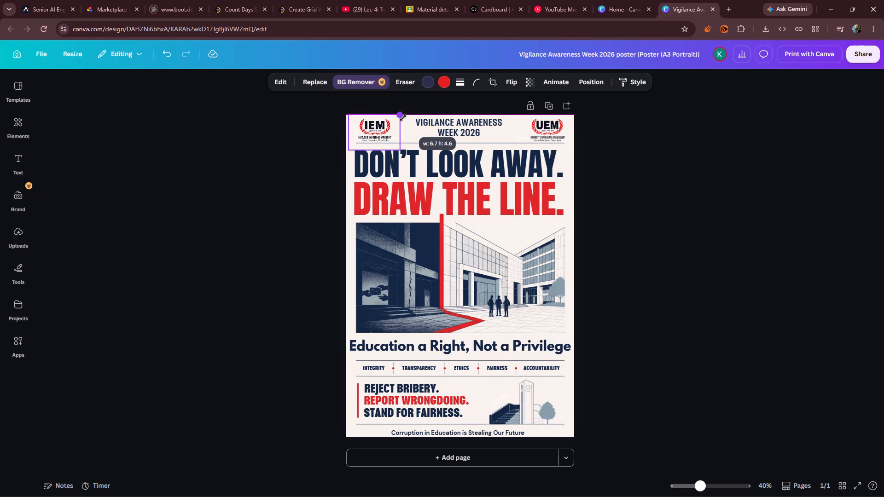
{"action": "left_click_drag", "start_coordinate": [403, 118], "coordinate": [407, 118]}
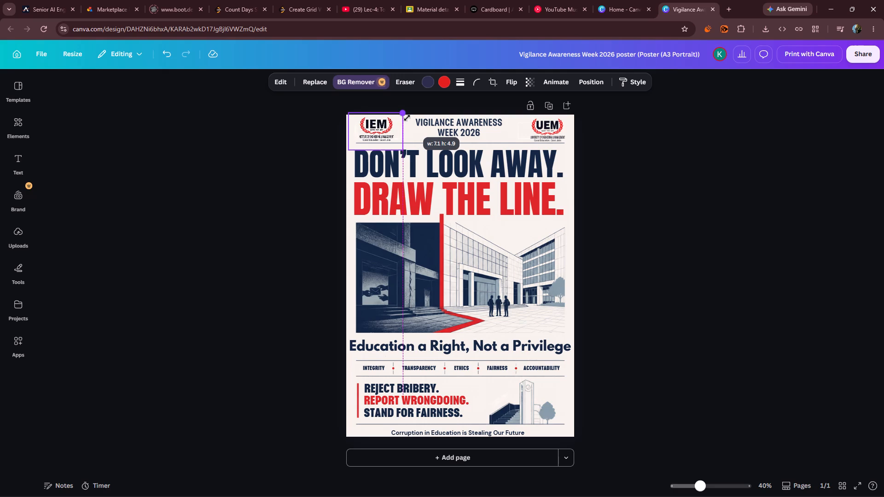
{"action": "left_click_drag", "start_coordinate": [407, 118], "coordinate": [411, 118]}
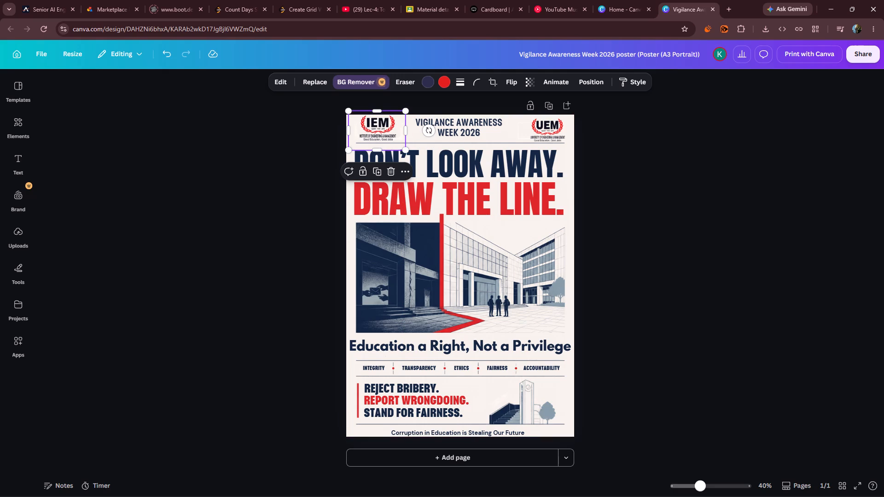
Enlarge the UEM logo further from its upper-left corner to balance the IEM logo.
{"action": "left_click", "coordinate": [554, 127]}
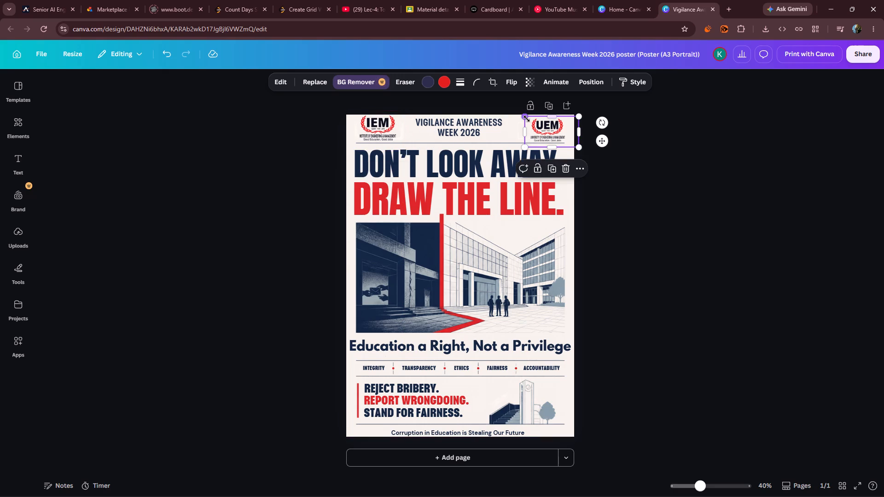
{"action": "left_click_drag", "start_coordinate": [527, 119], "coordinate": [520, 116]}
{"action": "left_click", "coordinate": [671, 147]}
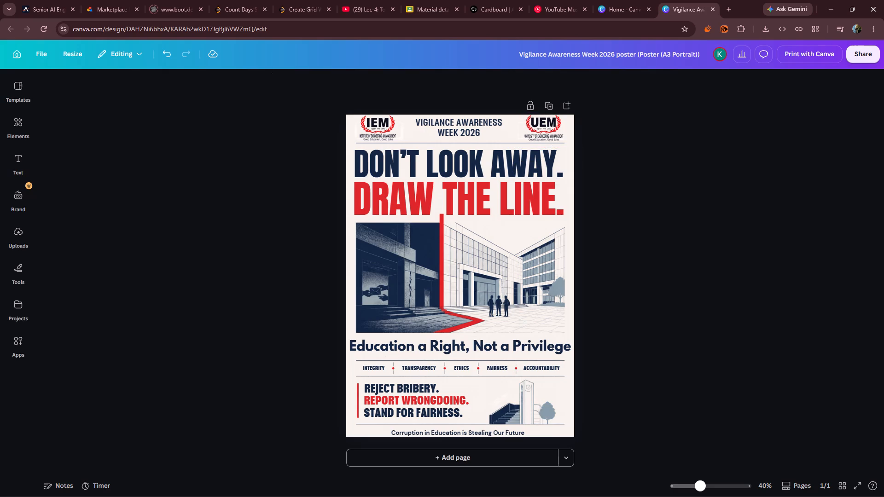
Enlarge the "Vigilance Awareness Week 2026" header text to size 38.6, filling the space between the two logos.
{"action": "left_click", "coordinate": [462, 130]}
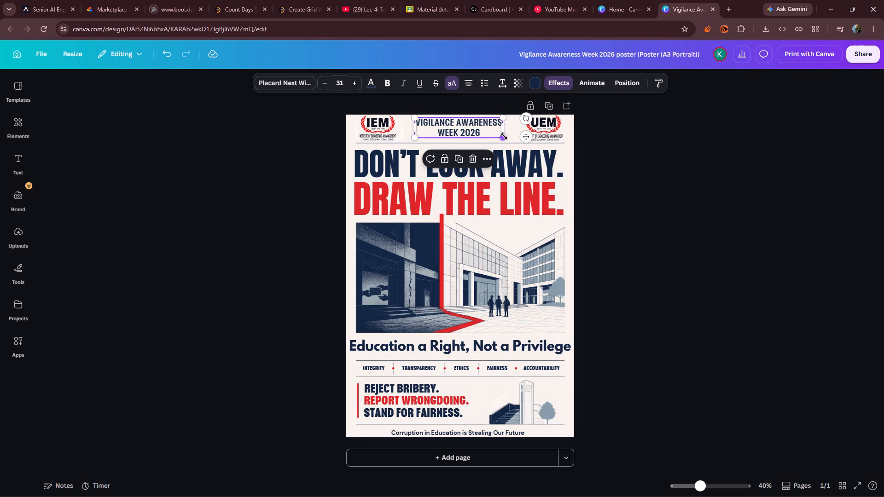
{"action": "left_click_drag", "start_coordinate": [504, 136], "coordinate": [509, 139]}
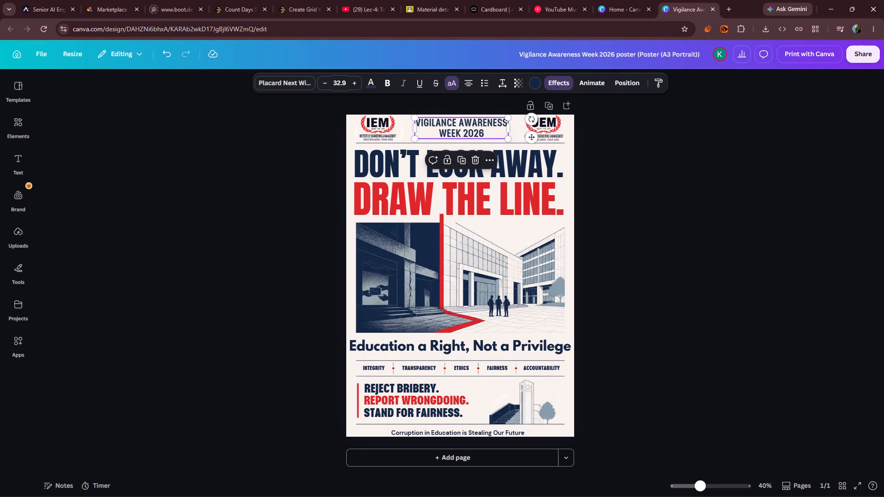
{"action": "left_click_drag", "start_coordinate": [417, 118], "coordinate": [411, 116]}
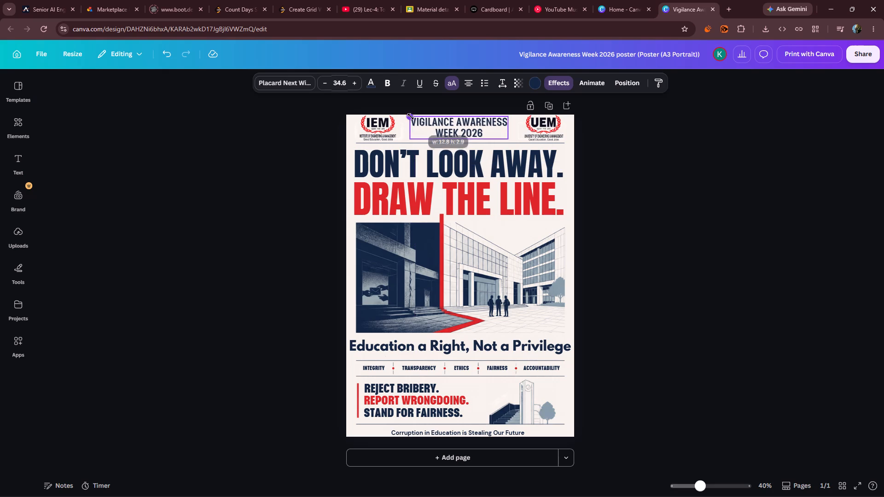
{"action": "left_click_drag", "start_coordinate": [411, 116], "coordinate": [409, 116]}
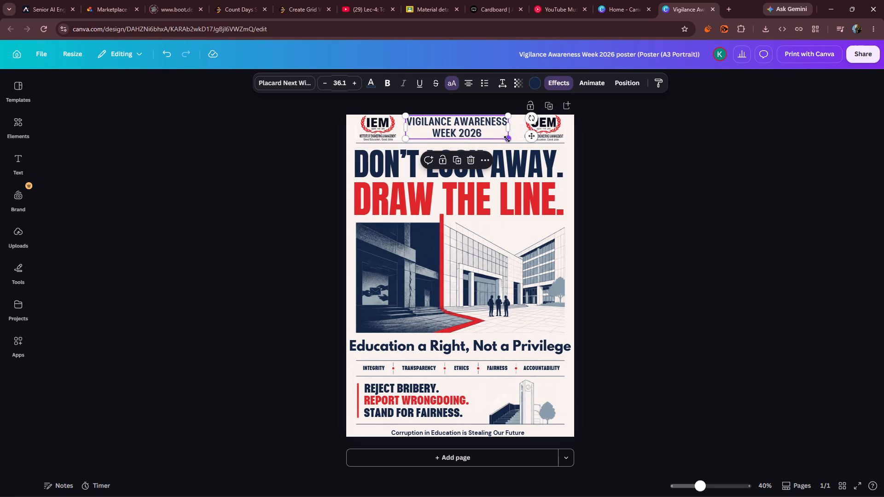
{"action": "left_click_drag", "start_coordinate": [507, 139], "coordinate": [515, 141]}
{"action": "left_click", "coordinate": [683, 157]}
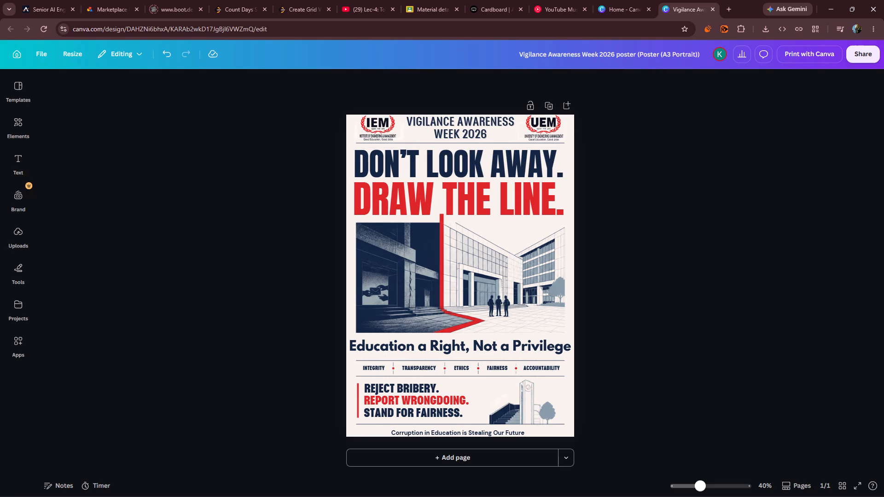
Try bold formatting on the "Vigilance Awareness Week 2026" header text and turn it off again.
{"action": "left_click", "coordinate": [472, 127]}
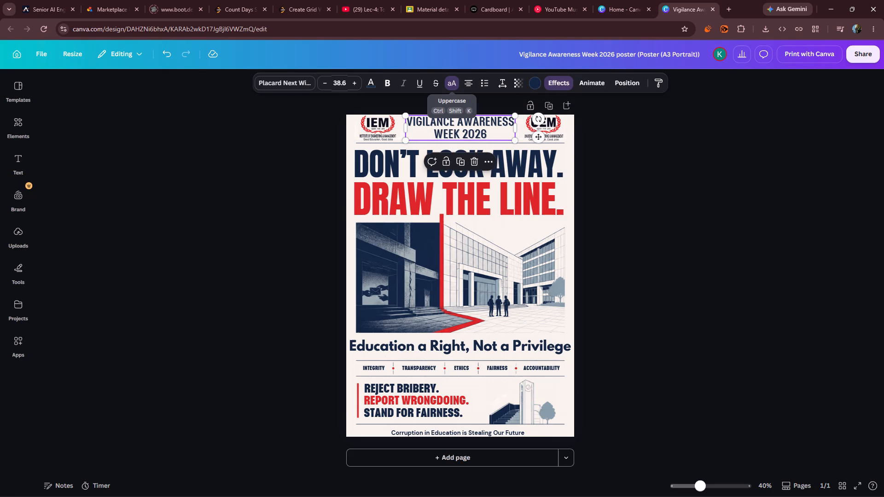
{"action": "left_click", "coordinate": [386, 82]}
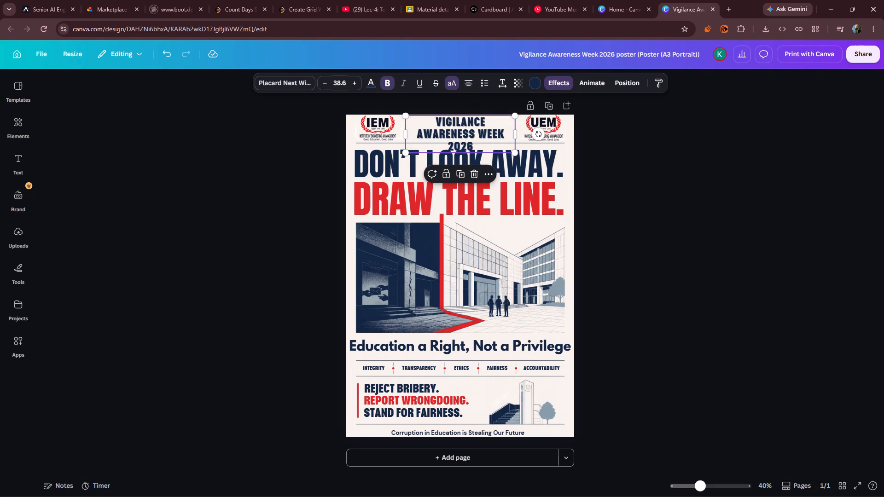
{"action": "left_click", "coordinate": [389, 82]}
Change the font of the "Vigilance Awareness Week 2026" header text to Avenir.
{"action": "left_click", "coordinate": [291, 83]}
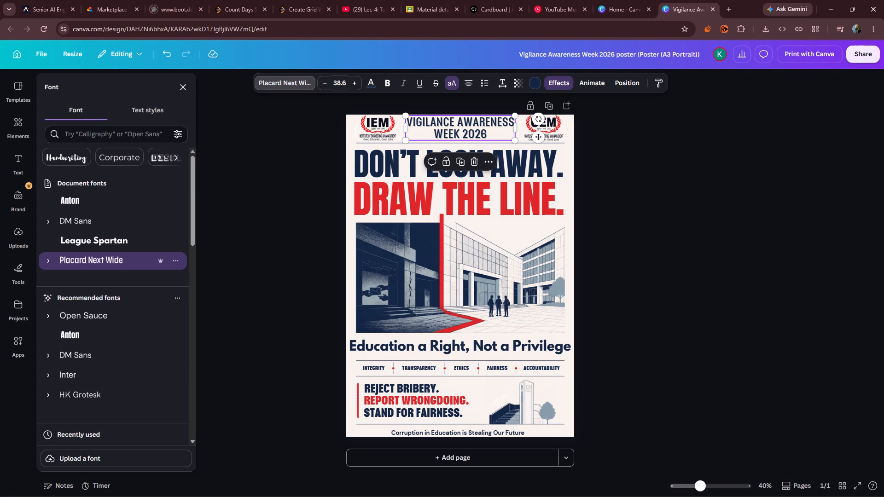
{"action": "scroll", "coordinate": [133, 306], "scroll_direction": "down", "scroll_amount": 3}
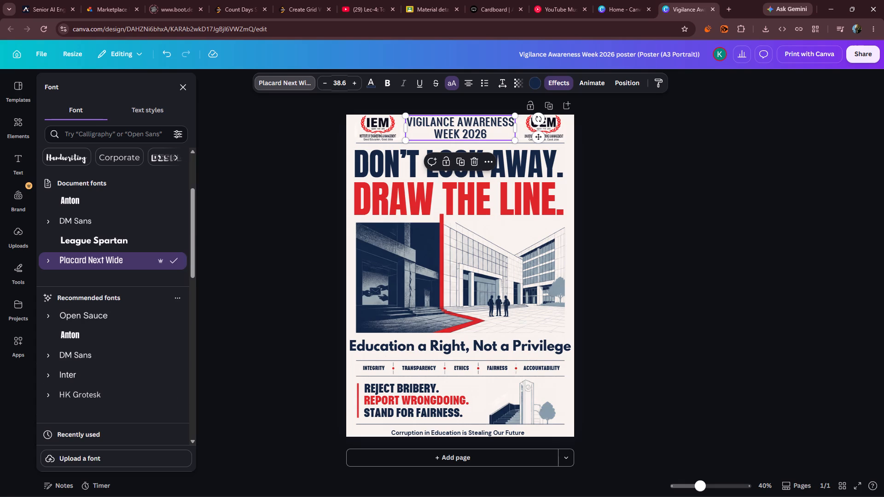
{"action": "scroll", "coordinate": [134, 342], "scroll_direction": "down", "scroll_amount": 3}
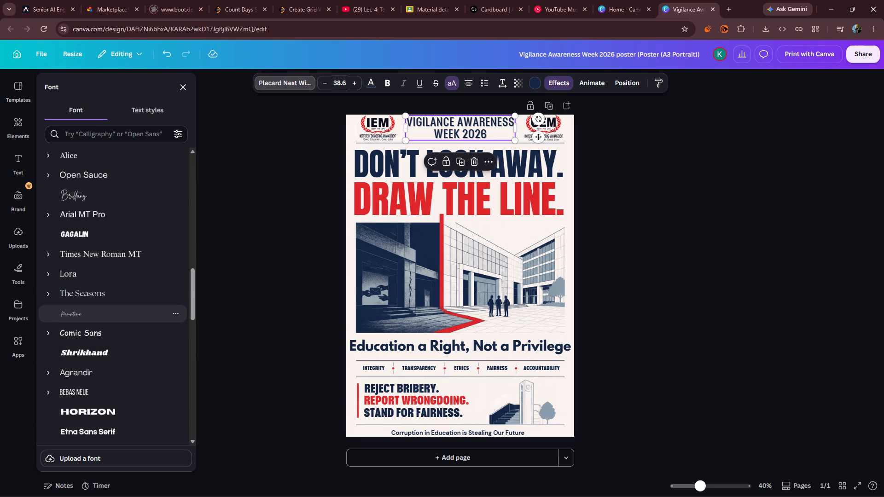
{"action": "scroll", "coordinate": [124, 315], "scroll_direction": "down", "scroll_amount": 1}
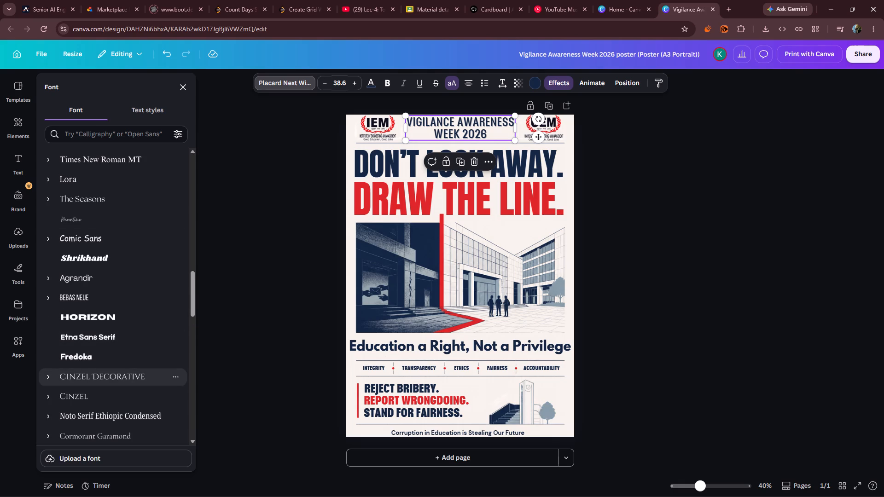
{"action": "scroll", "coordinate": [126, 372], "scroll_direction": "down", "scroll_amount": 5}
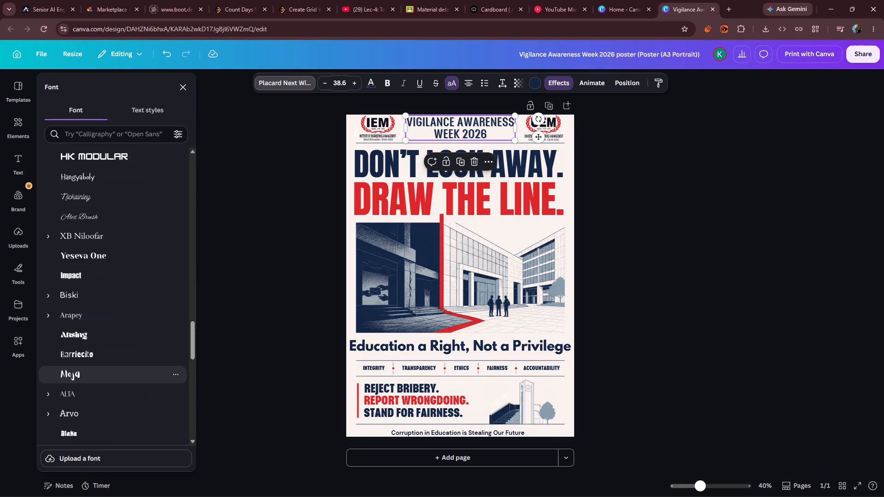
{"action": "scroll", "coordinate": [126, 371], "scroll_direction": "down", "scroll_amount": 5}
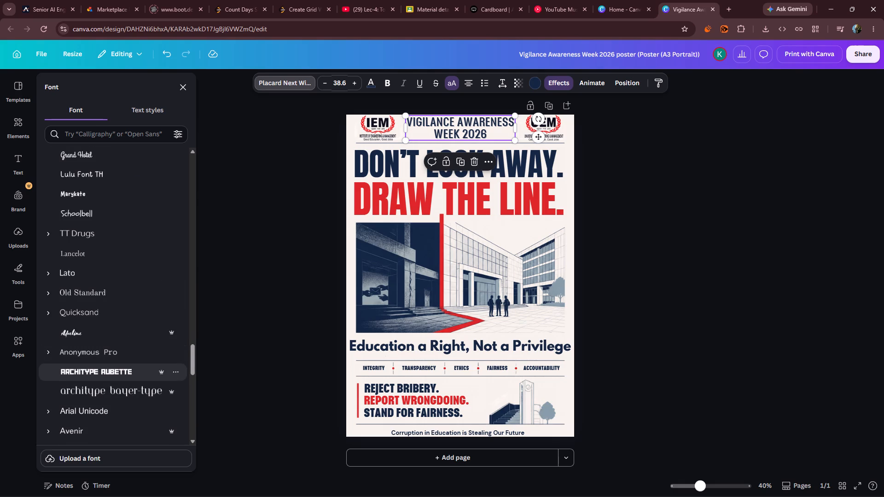
{"action": "left_click", "coordinate": [121, 423]}
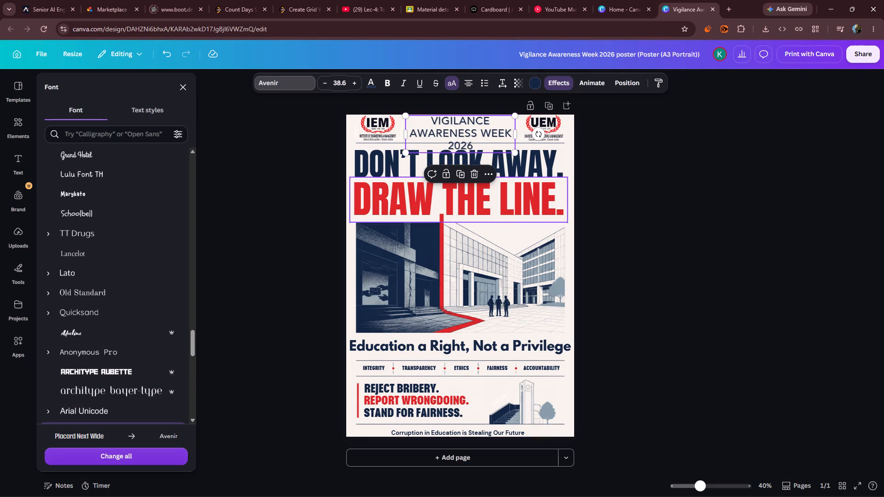
Resize the "Vigilance Awareness Week 2026" header to size 34.2 on two lines, widening its box up to the UEM logo.
{"action": "left_click", "coordinate": [481, 132]}
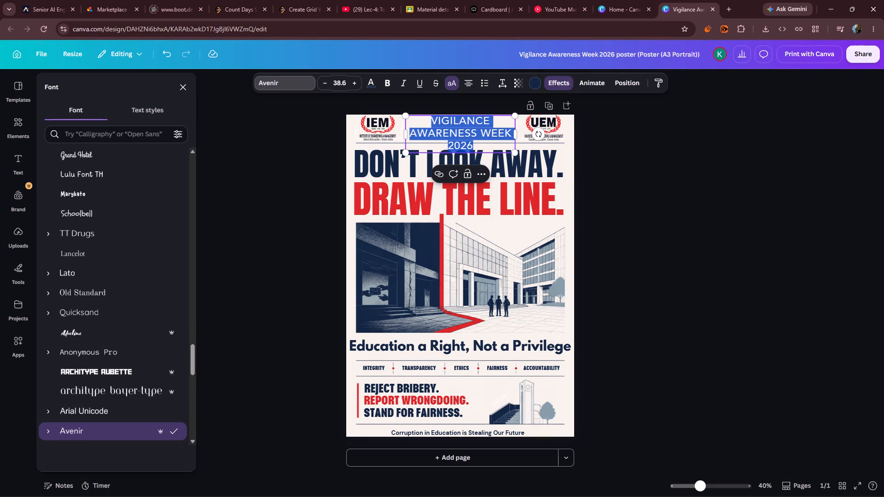
{"action": "left_click", "coordinate": [479, 136]}
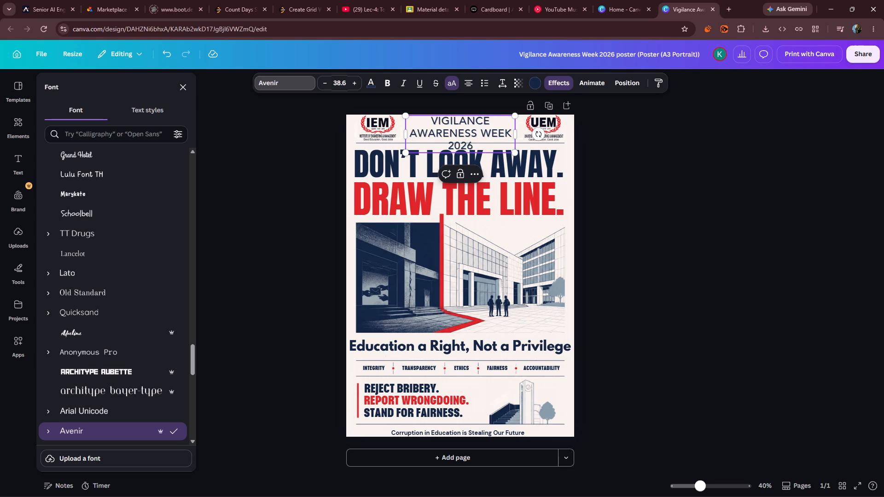
{"action": "left_click_drag", "start_coordinate": [516, 140], "coordinate": [525, 140]}
{"action": "left_click_drag", "start_coordinate": [525, 140], "coordinate": [541, 143]}
{"action": "left_click_drag", "start_coordinate": [541, 141], "coordinate": [526, 141]}
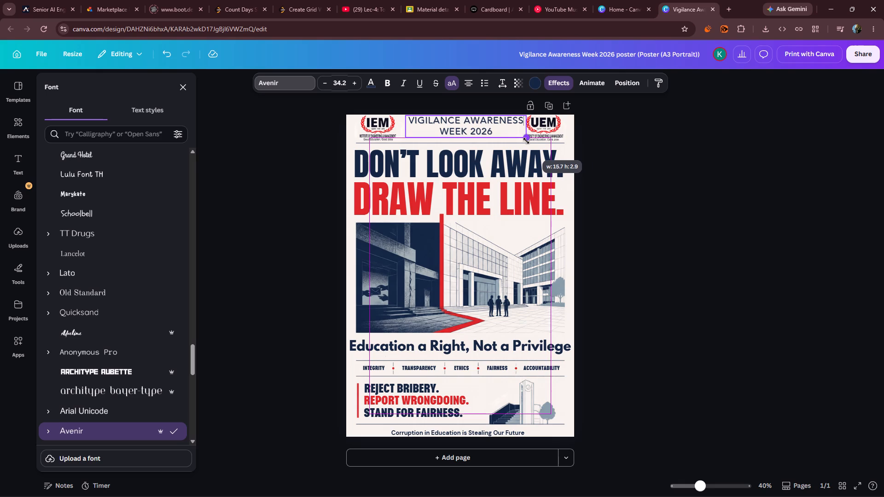
{"action": "left_click", "coordinate": [663, 138]}
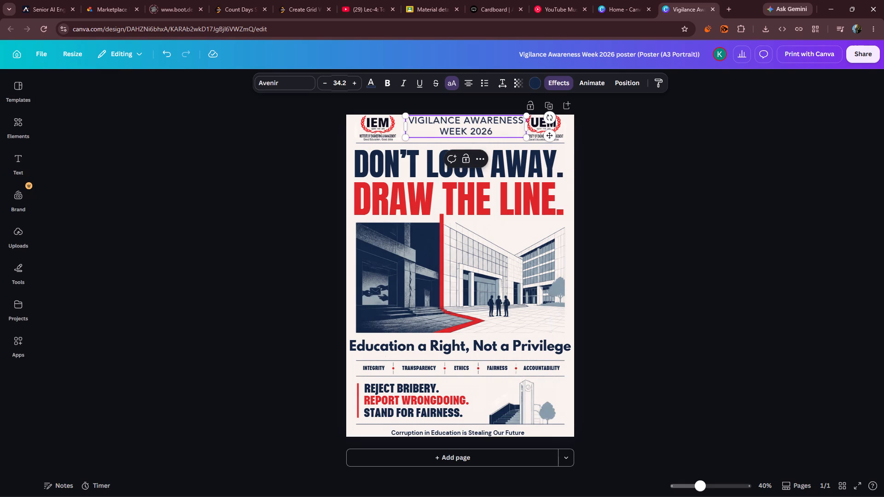
{"action": "left_click", "coordinate": [506, 132]}
{"action": "left_click", "coordinate": [677, 140]}
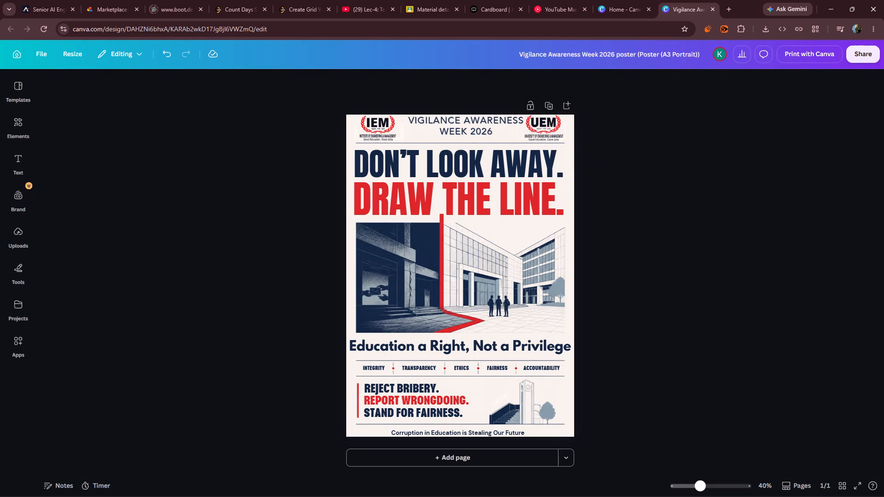
Move the "Vigilance Awareness Week 2026" header so it sits centred between the IEM and UEM logos, just above the divider line.
{"action": "left_click", "coordinate": [465, 129]}
{"action": "left_click_drag", "start_coordinate": [465, 127], "coordinate": [461, 127]}
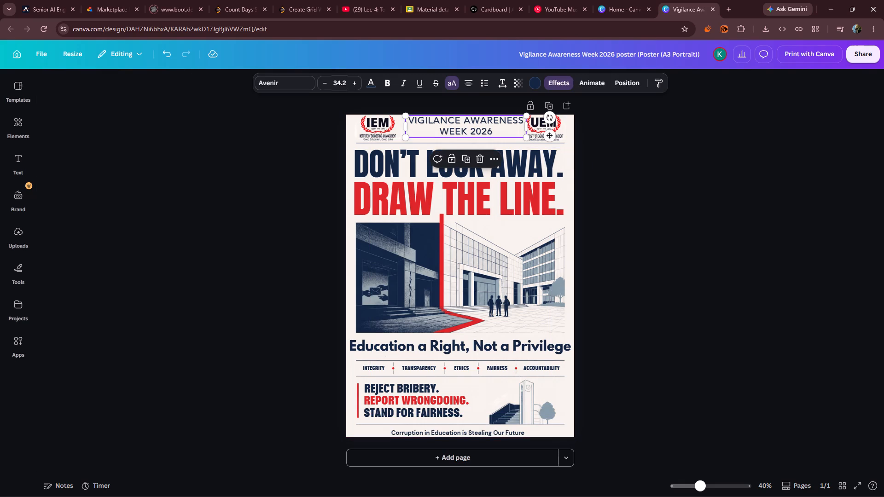
{"action": "left_click_drag", "start_coordinate": [461, 127], "coordinate": [459, 128]}
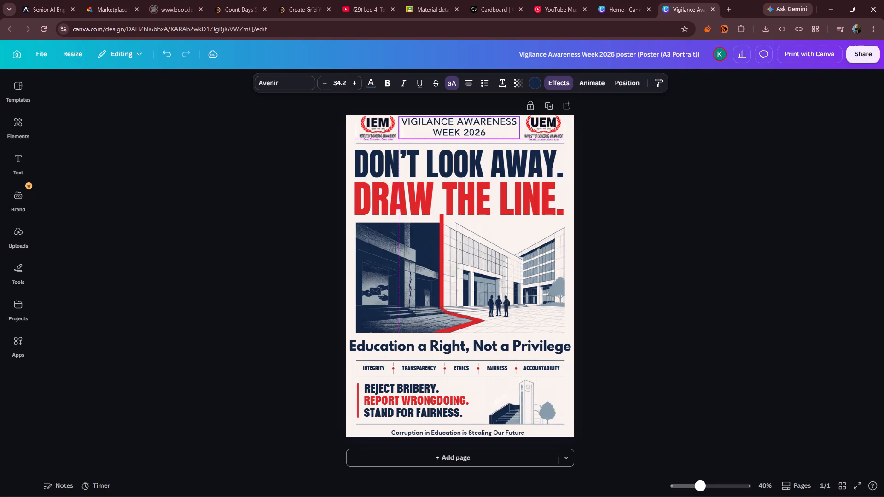
{"action": "left_click_drag", "start_coordinate": [459, 128], "coordinate": [462, 128]}
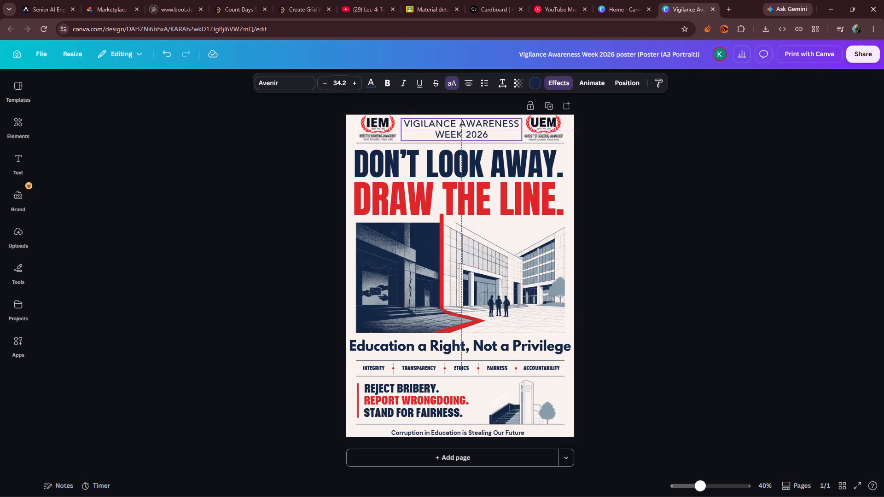
{"action": "left_click_drag", "start_coordinate": [462, 128], "coordinate": [461, 128]}
{"action": "left_click", "coordinate": [694, 130]}
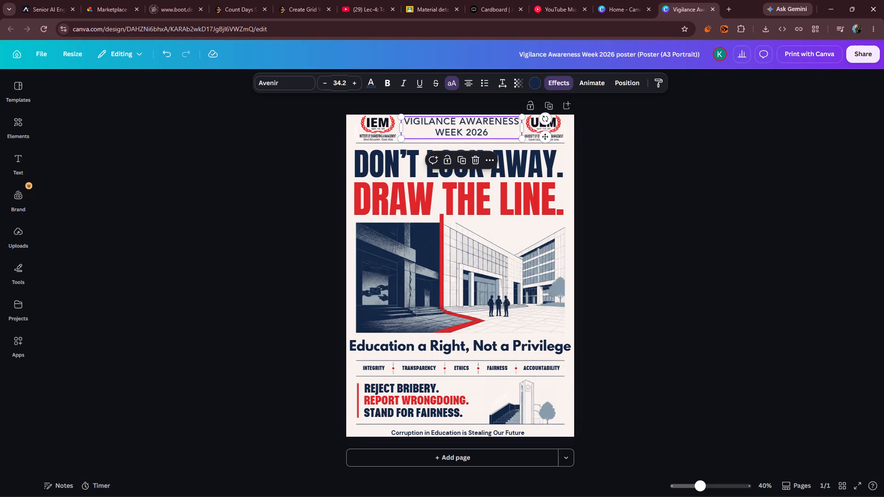
{"action": "left_click", "coordinate": [466, 129]}
{"action": "left_click_drag", "start_coordinate": [464, 126], "coordinate": [464, 130]}
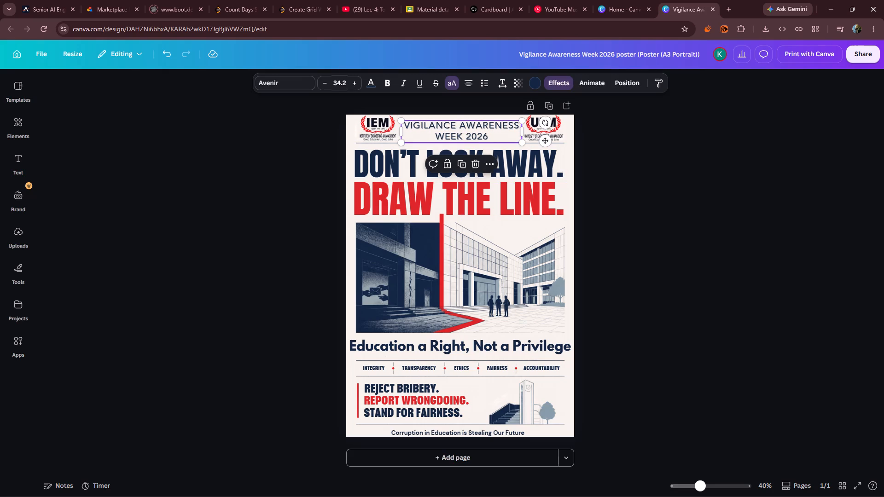
{"action": "left_click", "coordinate": [688, 124]}
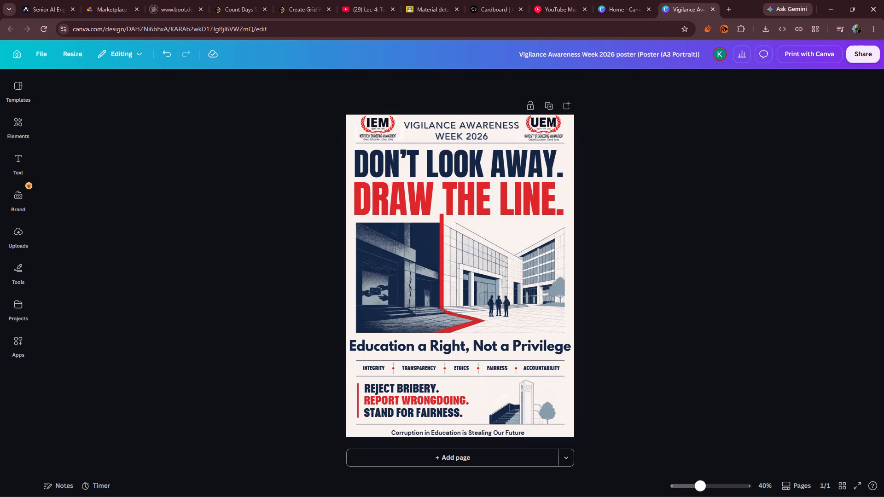
{"action": "left_click", "coordinate": [471, 128]}
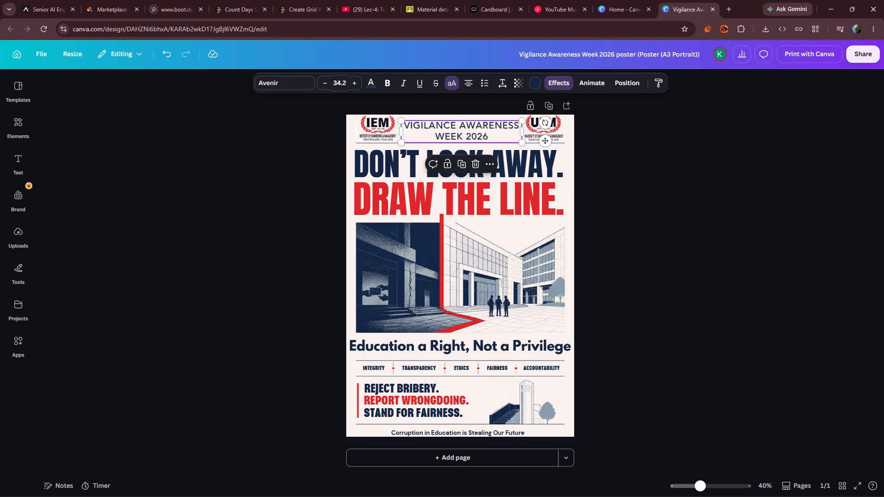
{"action": "left_click", "coordinate": [465, 129]}
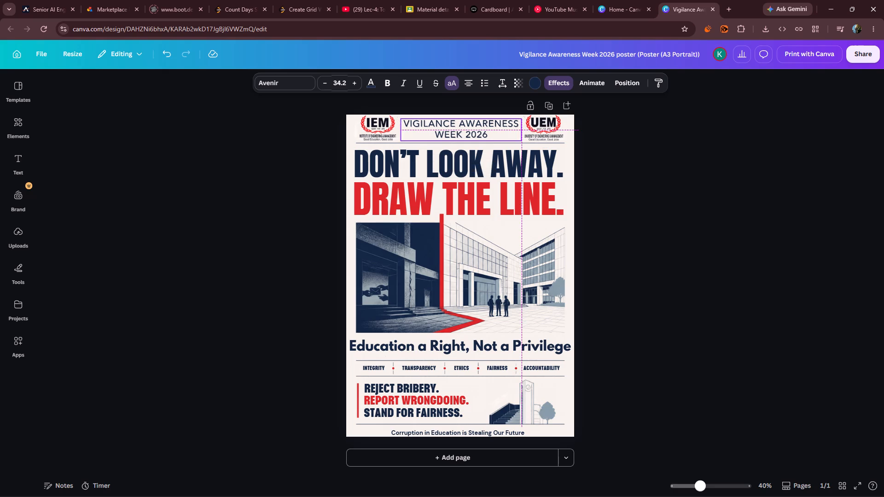
{"action": "left_click", "coordinate": [652, 144]}
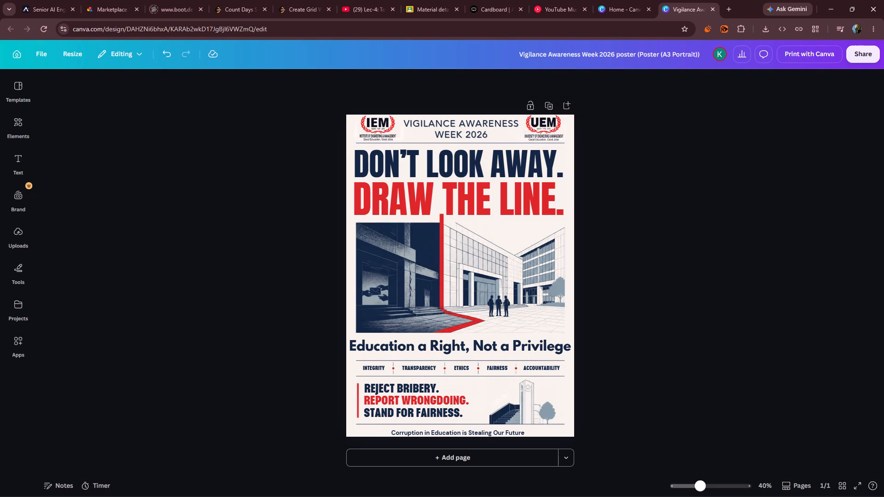
Make the "Vigilance Awareness Week 2026" header text bold.
{"action": "left_click", "coordinate": [487, 342]}
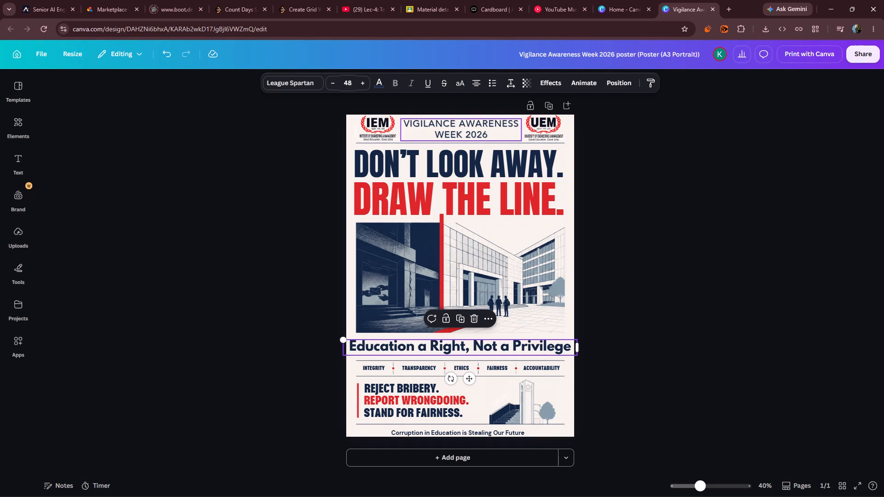
{"action": "left_click", "coordinate": [501, 131]}
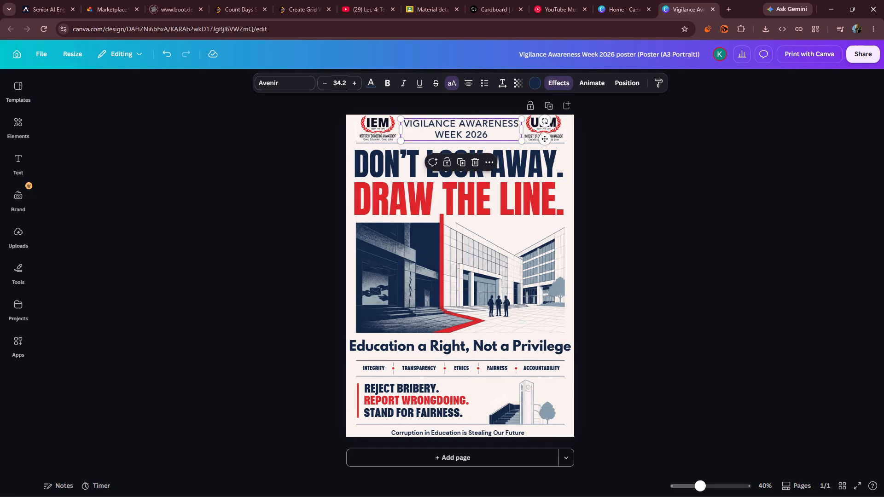
{"action": "left_click", "coordinate": [391, 85]}
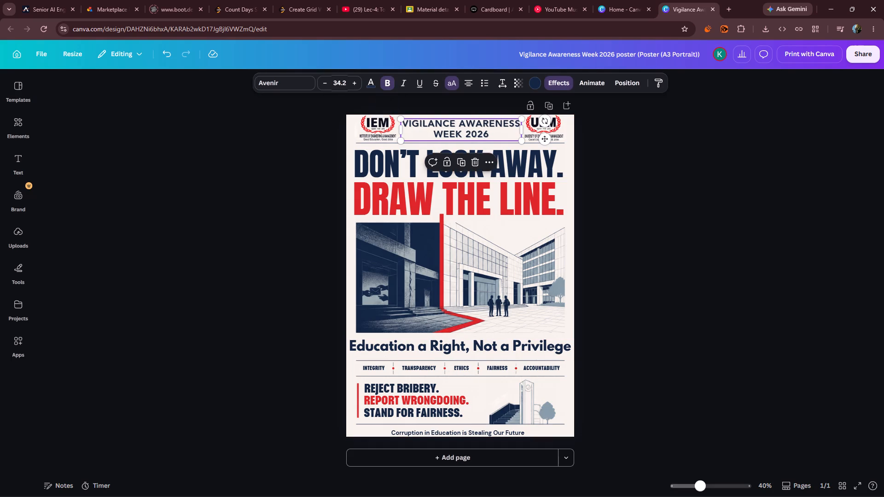
{"action": "left_click", "coordinate": [696, 184]}
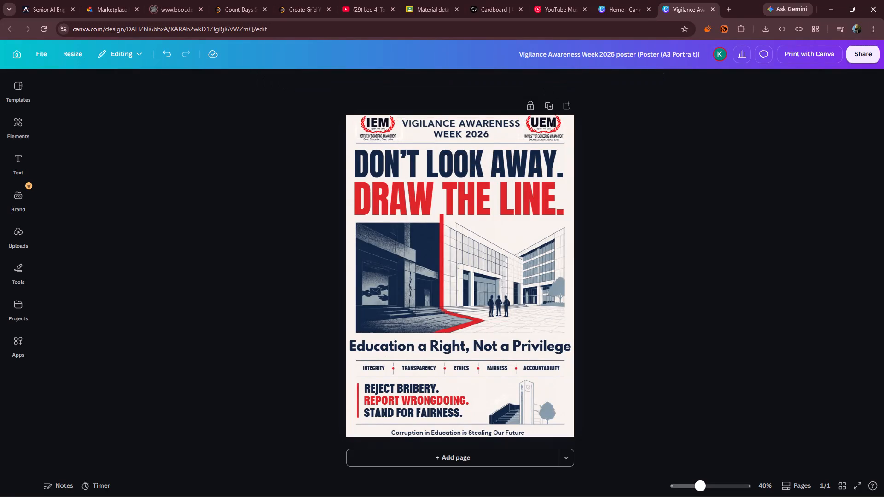
{"action": "left_click", "coordinate": [501, 133]}
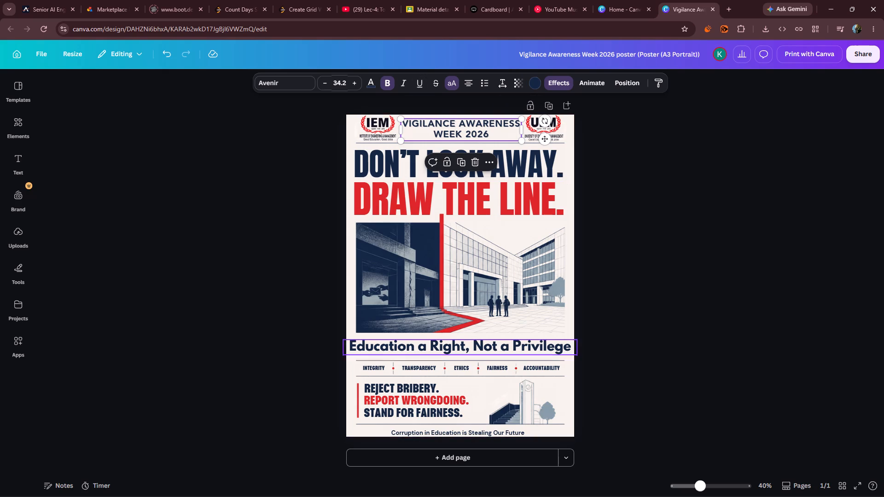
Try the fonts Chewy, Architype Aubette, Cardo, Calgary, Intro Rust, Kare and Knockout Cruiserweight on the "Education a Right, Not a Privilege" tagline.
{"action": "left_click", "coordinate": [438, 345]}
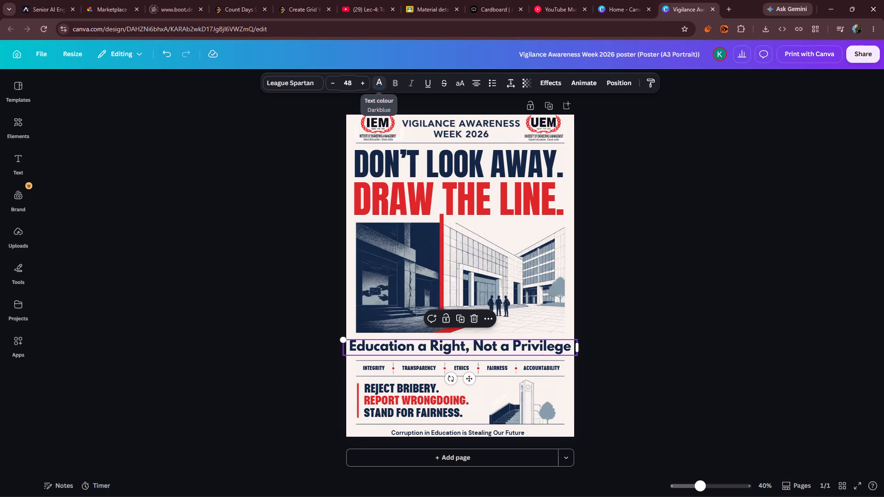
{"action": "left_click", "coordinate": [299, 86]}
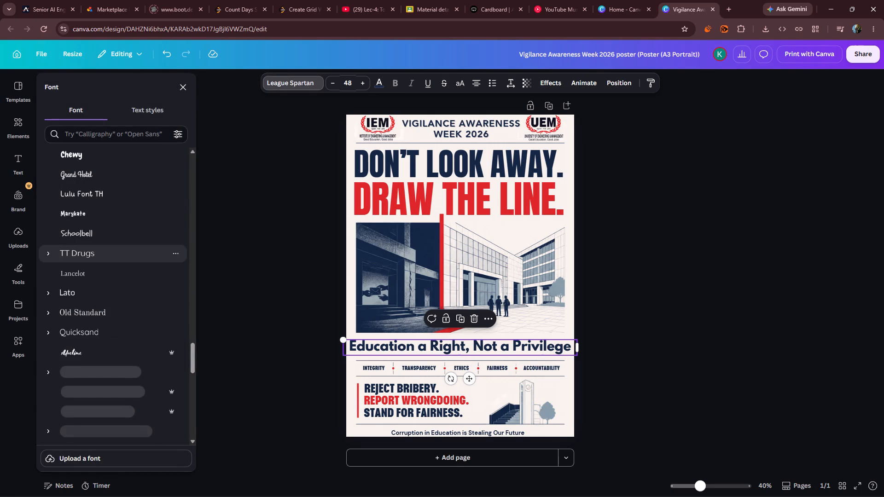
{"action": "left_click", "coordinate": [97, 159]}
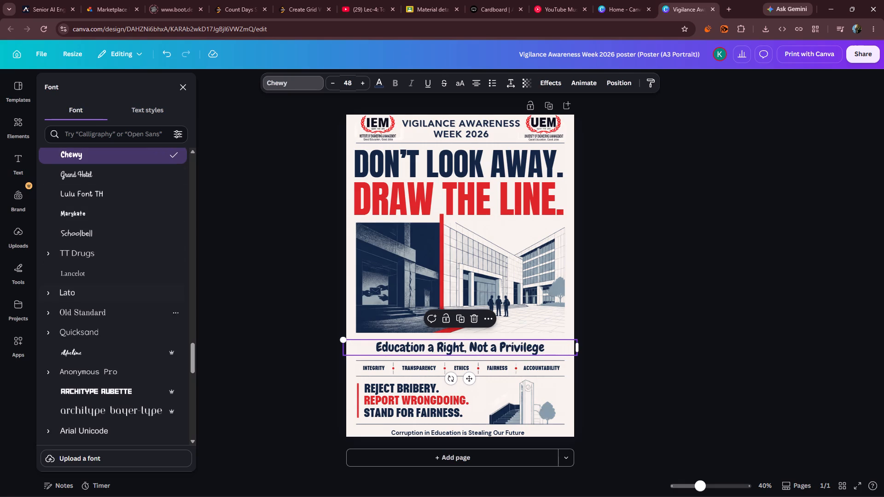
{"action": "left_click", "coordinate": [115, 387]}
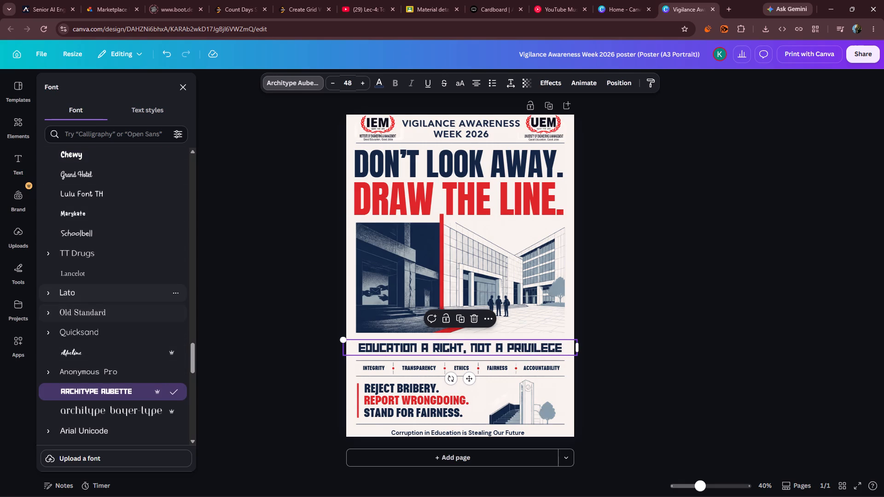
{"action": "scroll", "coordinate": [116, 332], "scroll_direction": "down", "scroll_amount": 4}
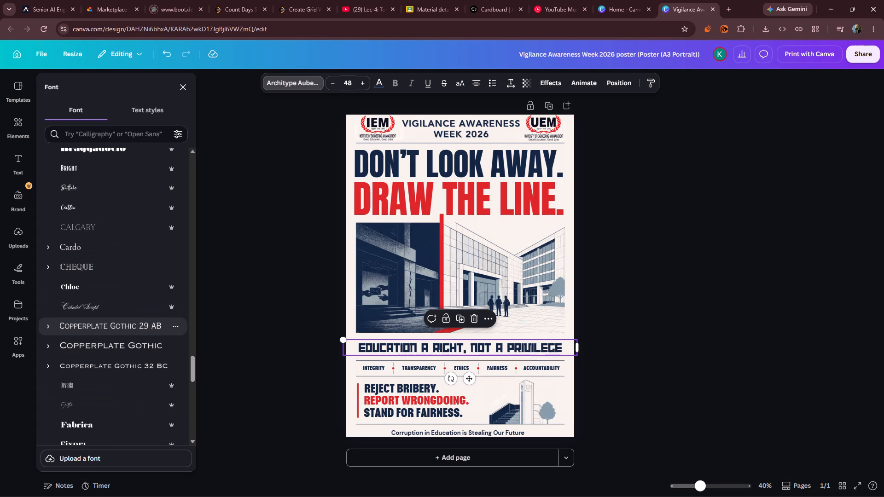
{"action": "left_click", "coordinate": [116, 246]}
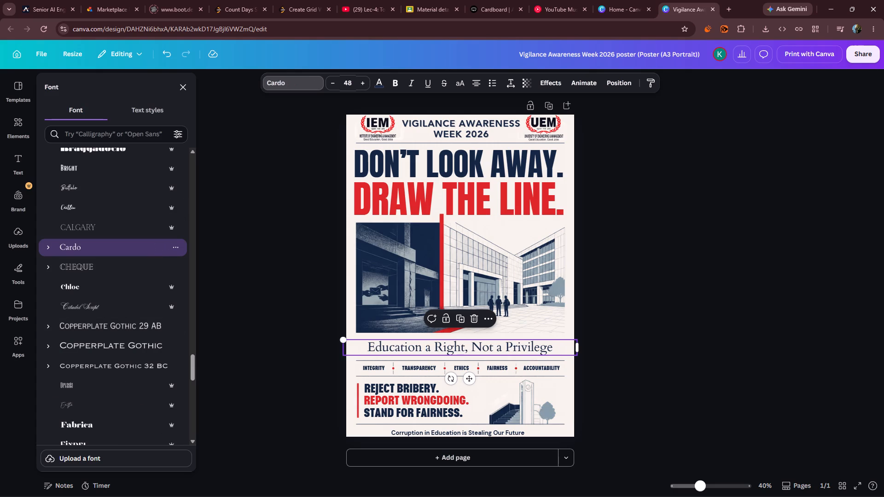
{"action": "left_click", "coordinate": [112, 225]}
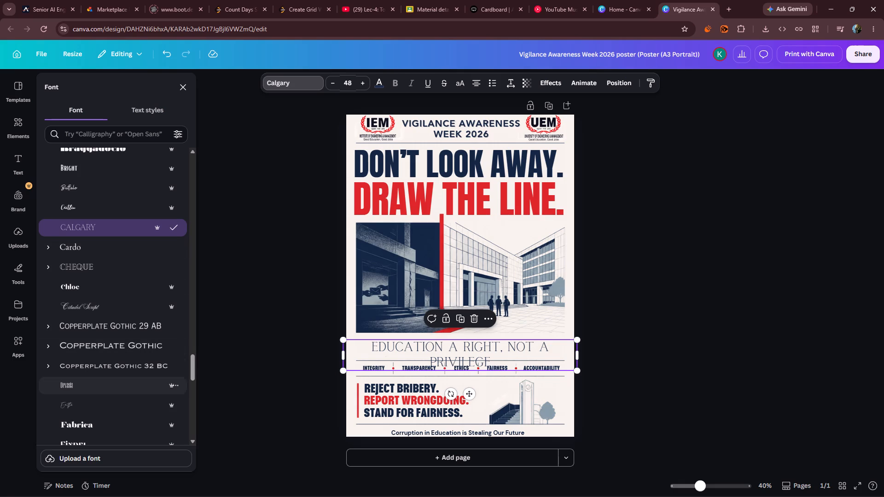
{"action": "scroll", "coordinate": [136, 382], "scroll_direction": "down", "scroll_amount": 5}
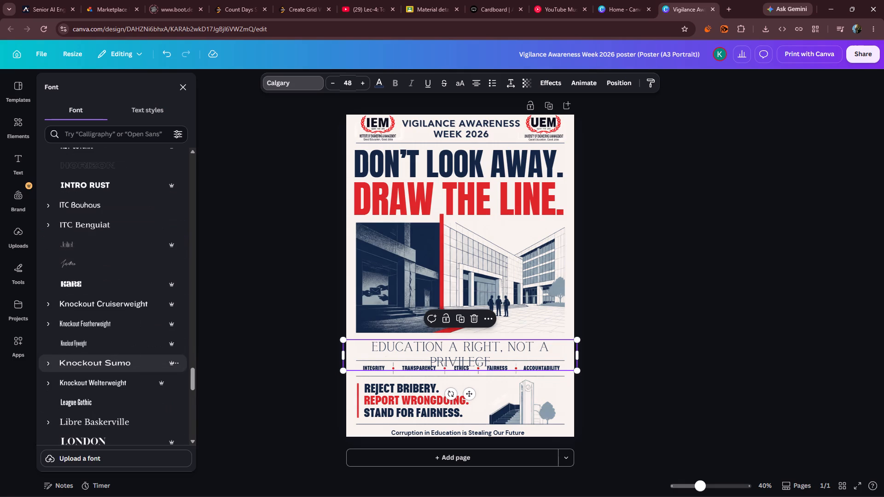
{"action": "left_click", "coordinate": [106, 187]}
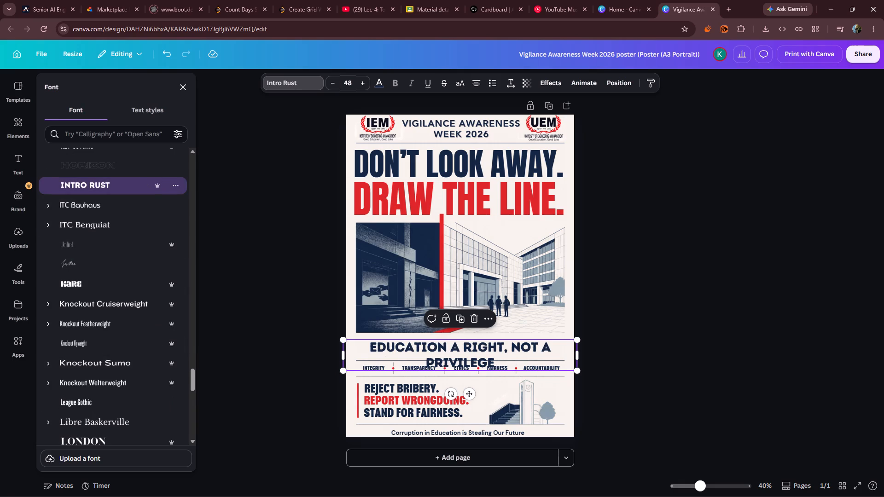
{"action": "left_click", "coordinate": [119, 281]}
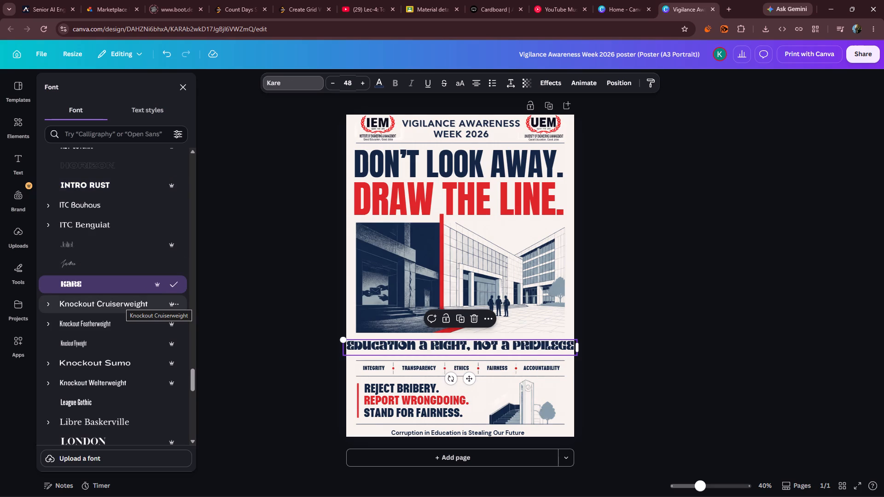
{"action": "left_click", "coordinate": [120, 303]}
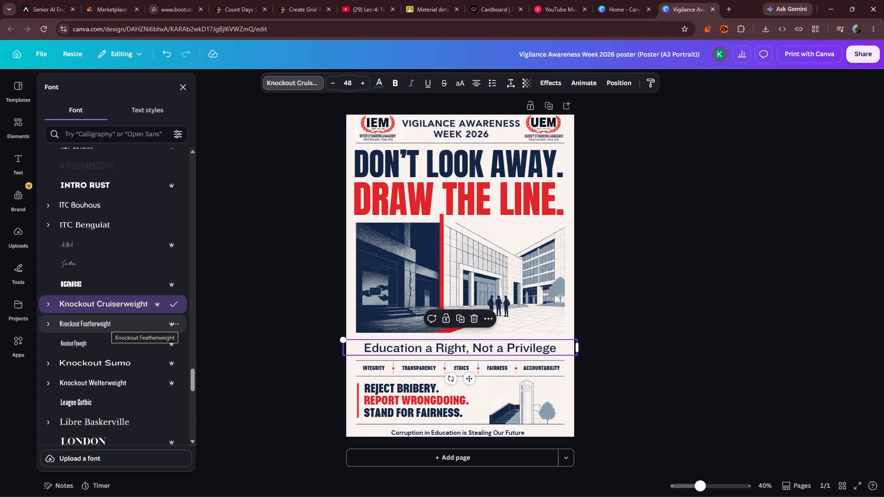
Insert the word "is" into the tagline so it reads "Education is a Right, Not a Privilege".
{"action": "double_click", "coordinate": [425, 350]}
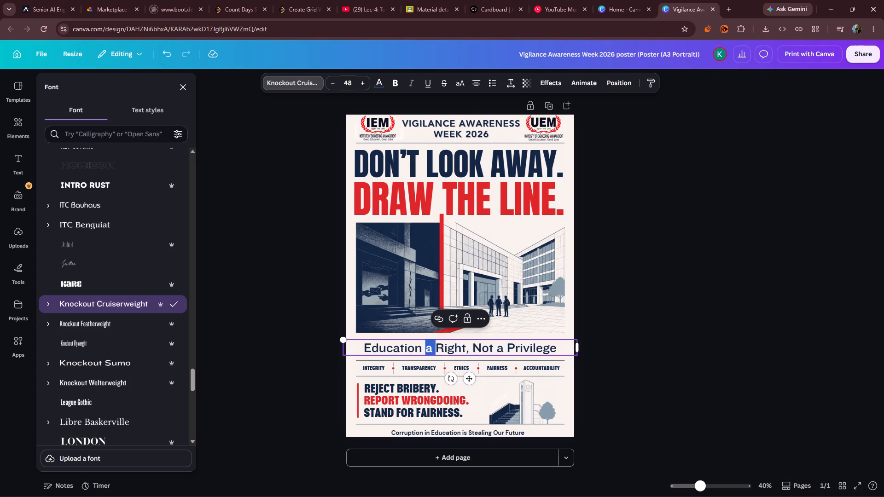
{"action": "left_click", "coordinate": [425, 347]}
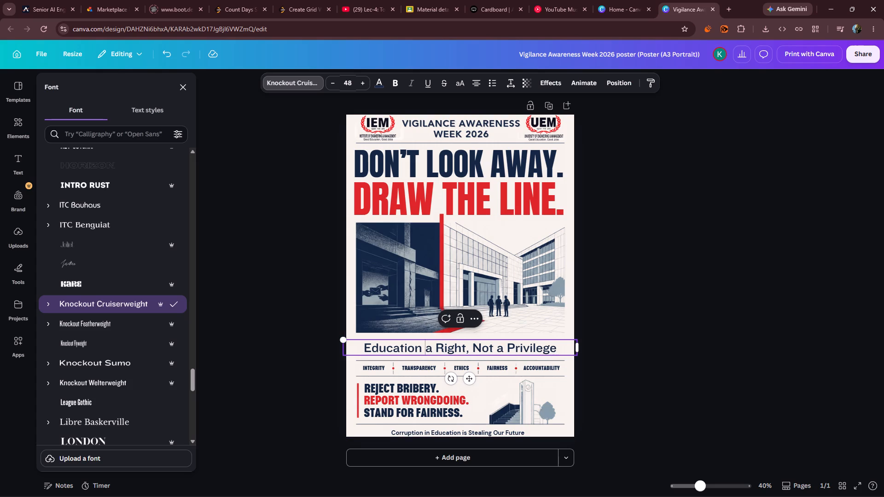
{"action": "type", "text": "is"}
{"action": "key", "text": "space"}
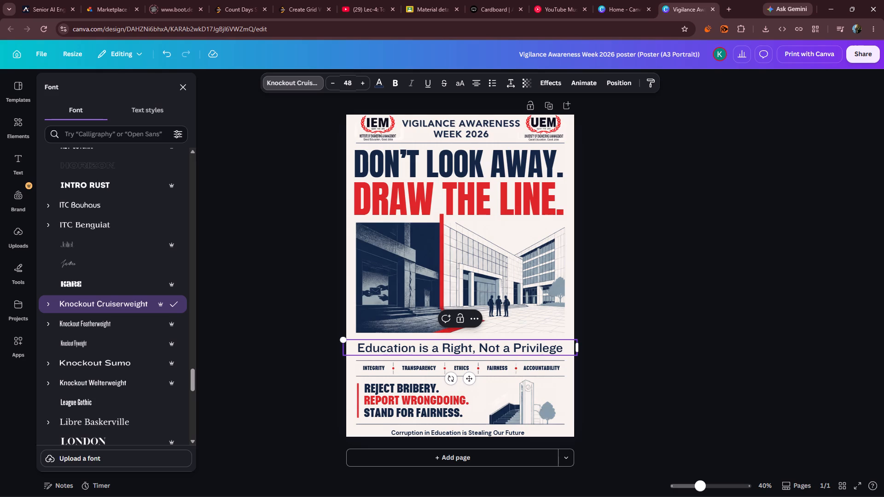
Try the London and Oilvare Base fonts on the "Education is a Right, Not a Privilege" tagline, settling on Sunborn.
{"action": "scroll", "coordinate": [120, 378], "scroll_direction": "down", "scroll_amount": 1}
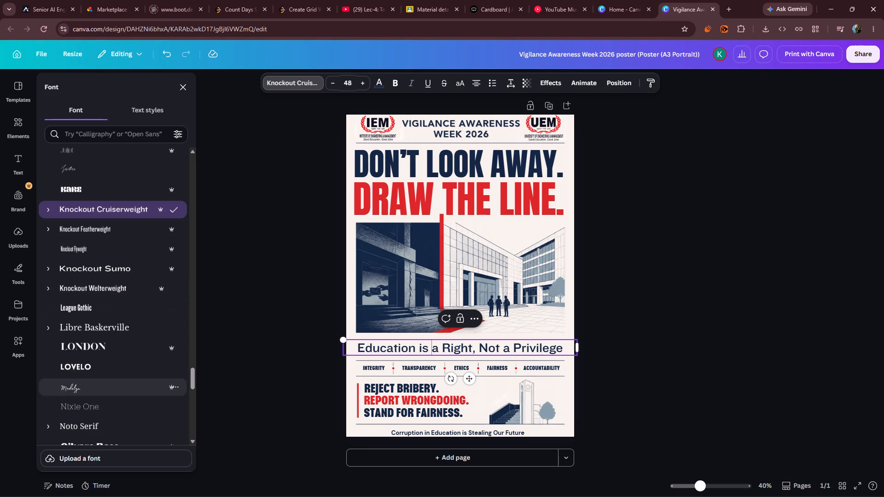
{"action": "left_click", "coordinate": [100, 350]}
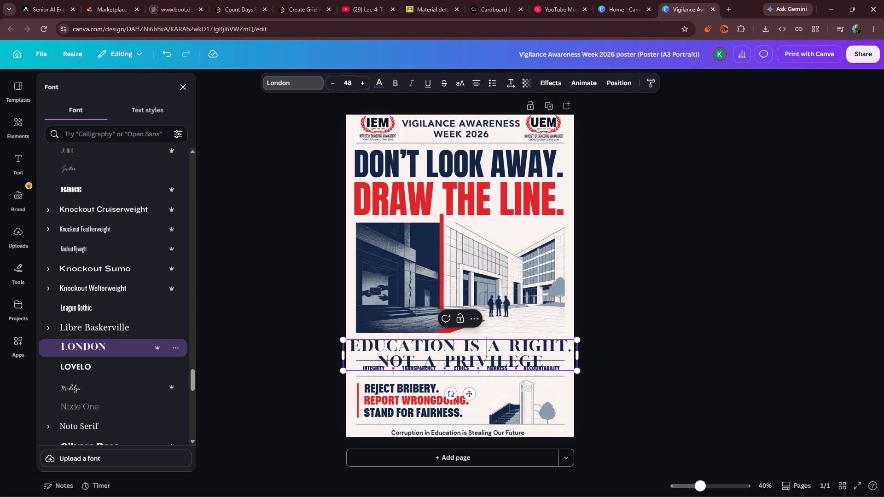
{"action": "scroll", "coordinate": [110, 380], "scroll_direction": "down", "scroll_amount": 1}
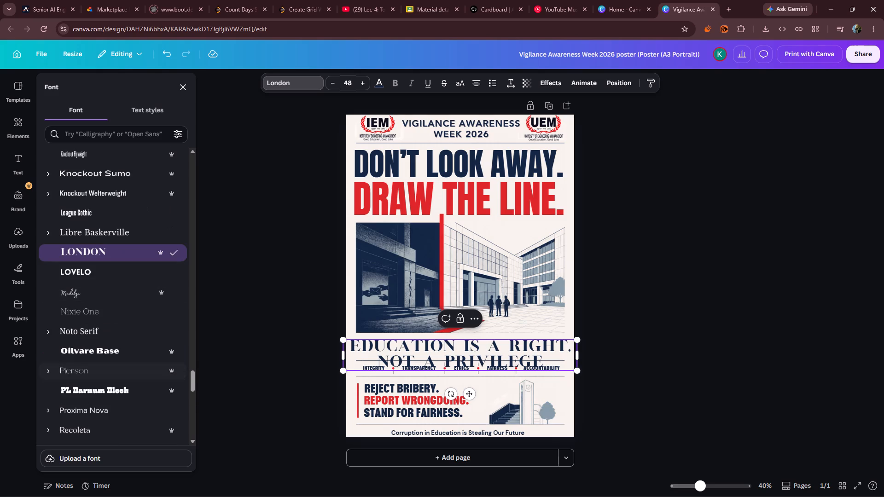
{"action": "left_click", "coordinate": [113, 351]}
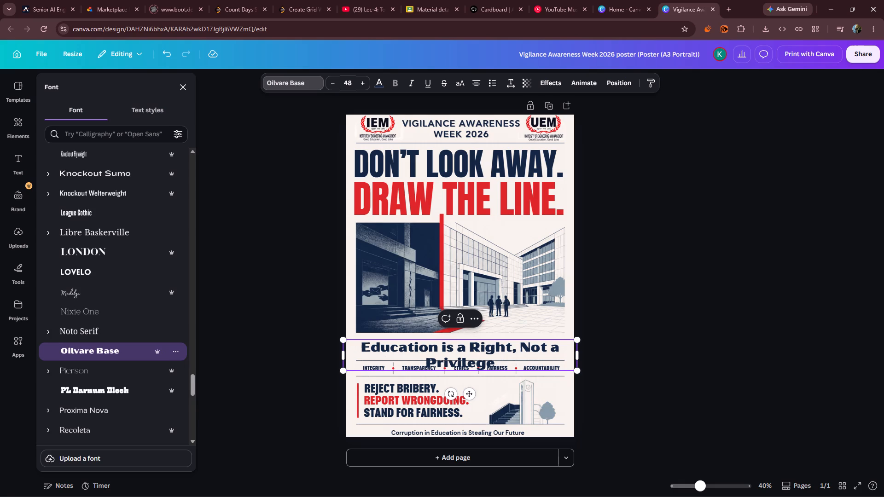
{"action": "scroll", "coordinate": [113, 343], "scroll_direction": "down", "scroll_amount": 3}
{"action": "left_click", "coordinate": [96, 268]}
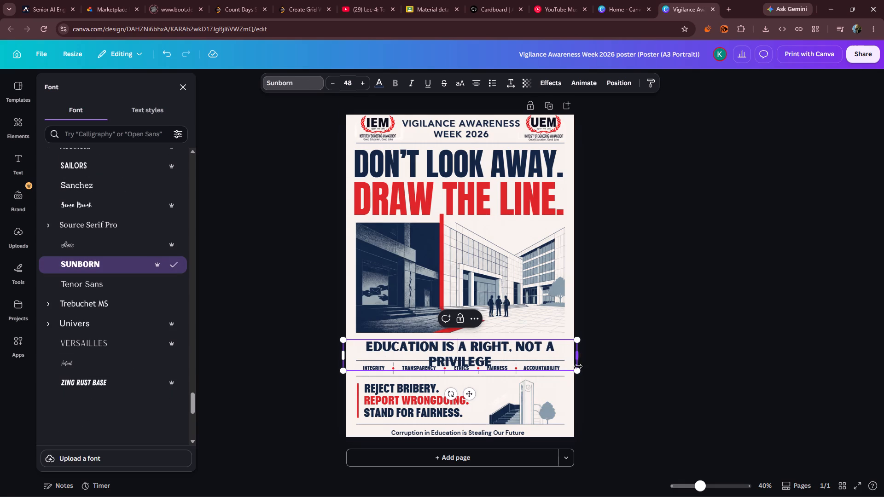
Shrink the tagline to size 42.7 and widen its text box to about 30.1 so the text fits on one line.
{"action": "left_click_drag", "start_coordinate": [578, 370], "coordinate": [566, 367]}
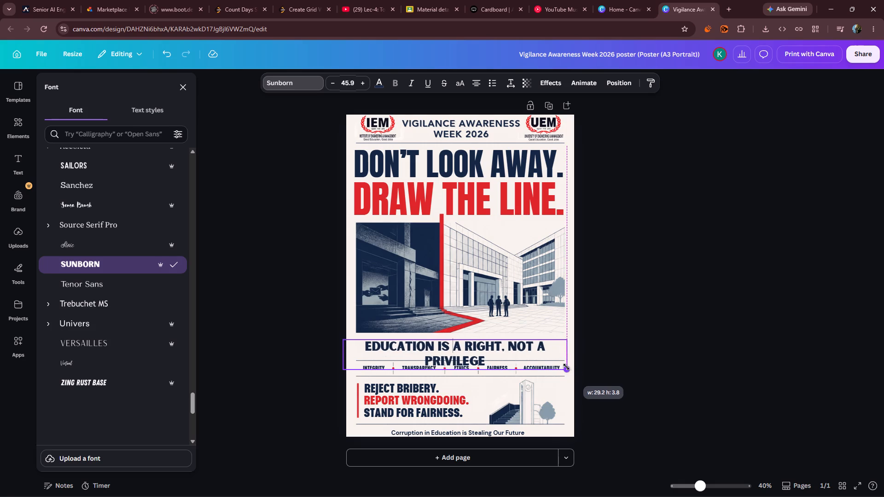
{"action": "left_click_drag", "start_coordinate": [566, 367], "coordinate": [551, 366]}
{"action": "left_click_drag", "start_coordinate": [553, 357], "coordinate": [573, 358]}
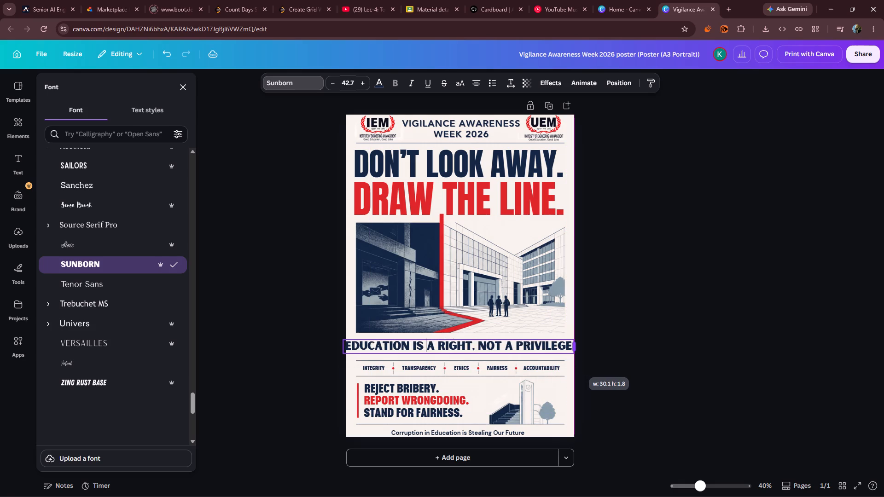
Shrink the "Education is a Right, Not a Privilege" tagline to size 39.7 and resize its text box to keep it on one line.
{"action": "left_click_drag", "start_coordinate": [573, 358], "coordinate": [575, 358]}
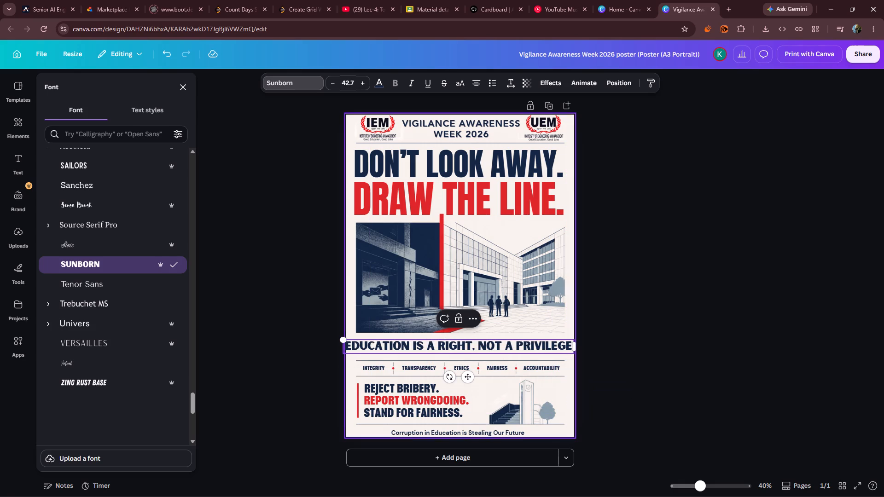
{"action": "left_click_drag", "start_coordinate": [574, 349], "coordinate": [567, 349]}
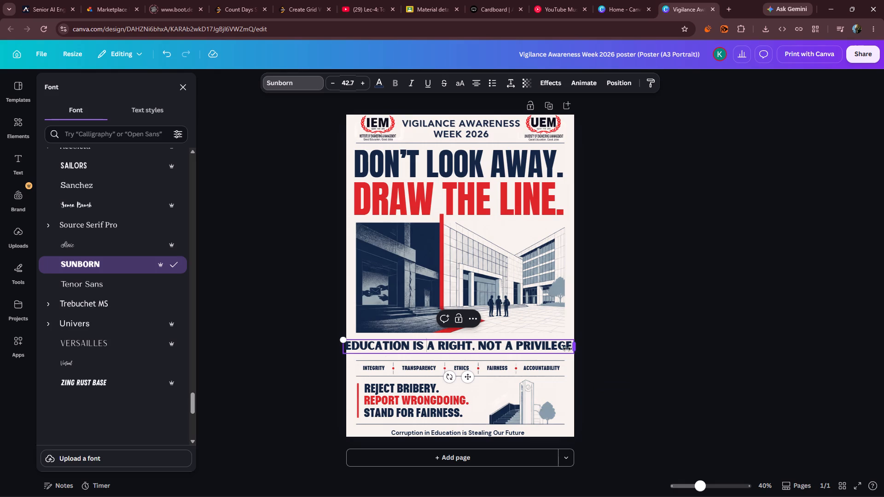
{"action": "left_click_drag", "start_coordinate": [567, 349], "coordinate": [559, 349]}
{"action": "left_click_drag", "start_coordinate": [558, 366], "coordinate": [544, 360]}
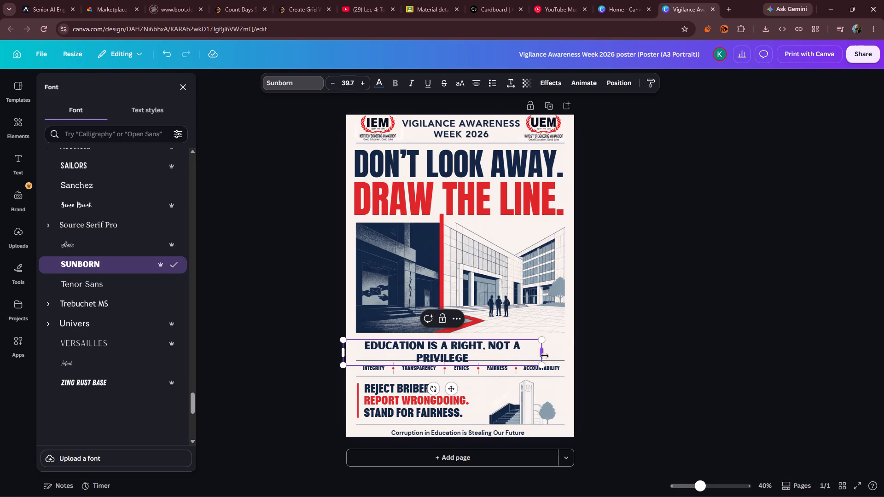
{"action": "left_click_drag", "start_coordinate": [543, 354], "coordinate": [560, 356]}
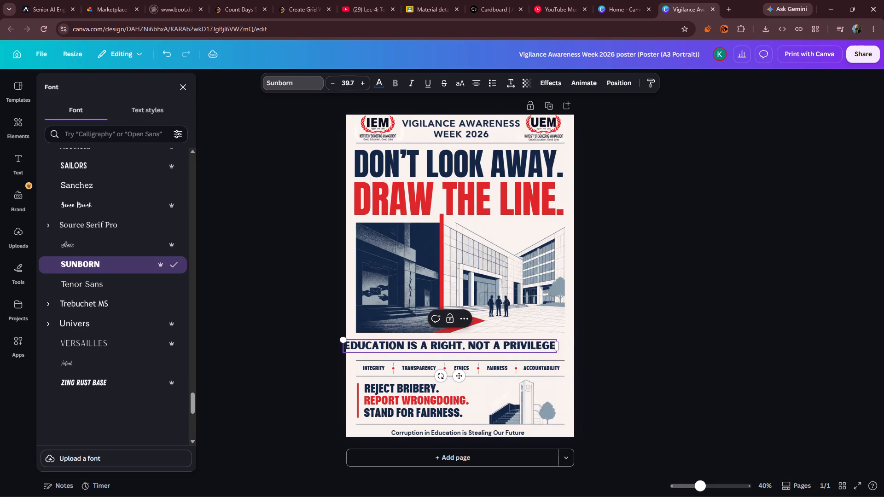
Move the tagline so it lines up with the illustration's width and sits just beneath the illustration.
{"action": "left_click_drag", "start_coordinate": [458, 373], "coordinate": [465, 374]}
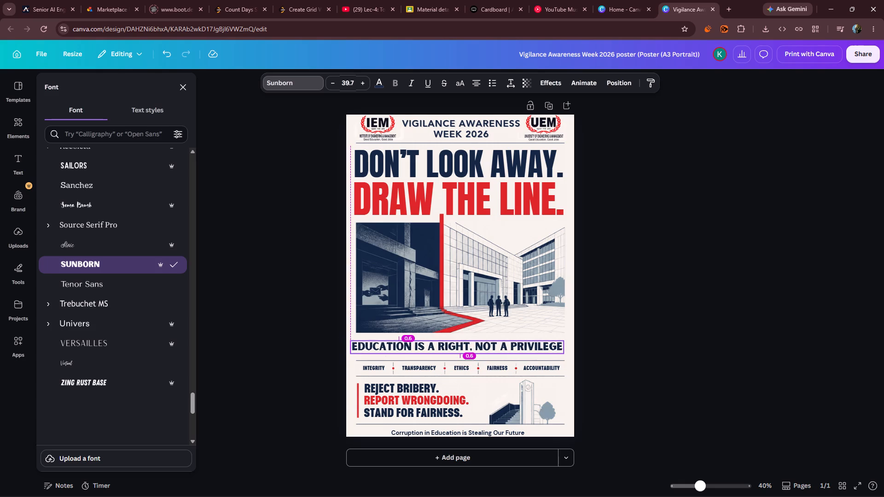
{"action": "left_click_drag", "start_coordinate": [465, 374], "coordinate": [468, 374]}
{"action": "left_click", "coordinate": [723, 289]}
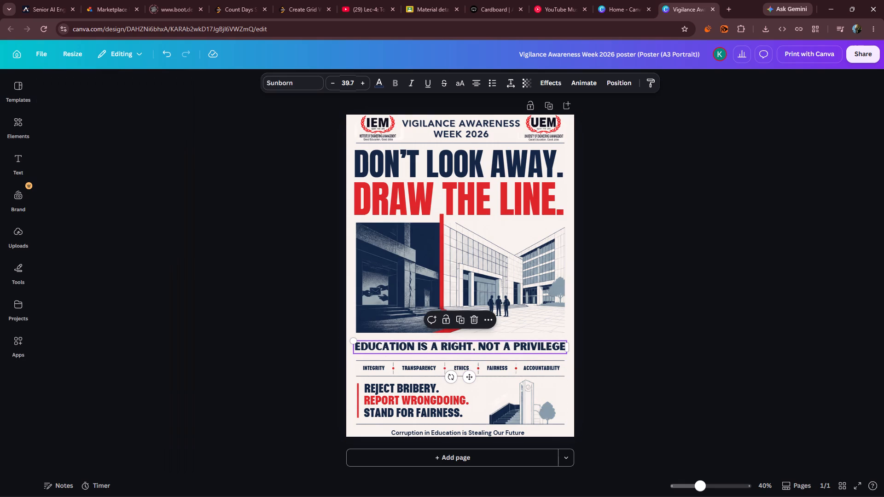
{"action": "left_click", "coordinate": [722, 291]}
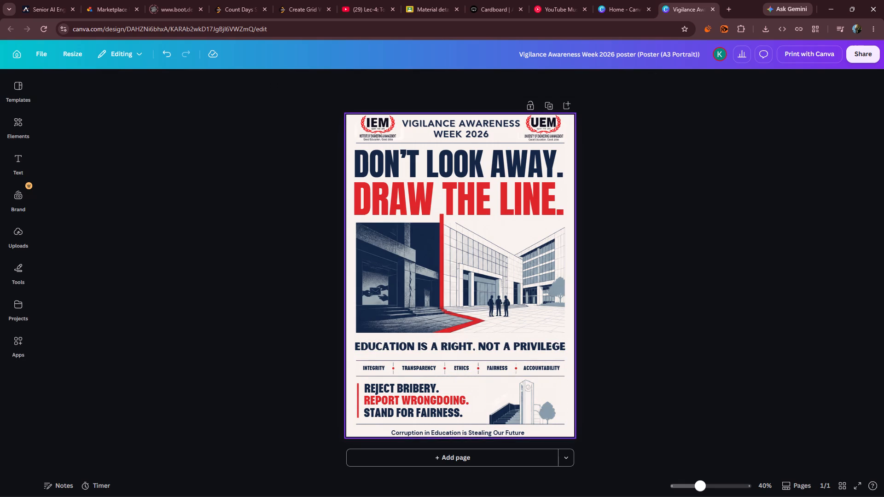
{"action": "left_click", "coordinate": [443, 347]}
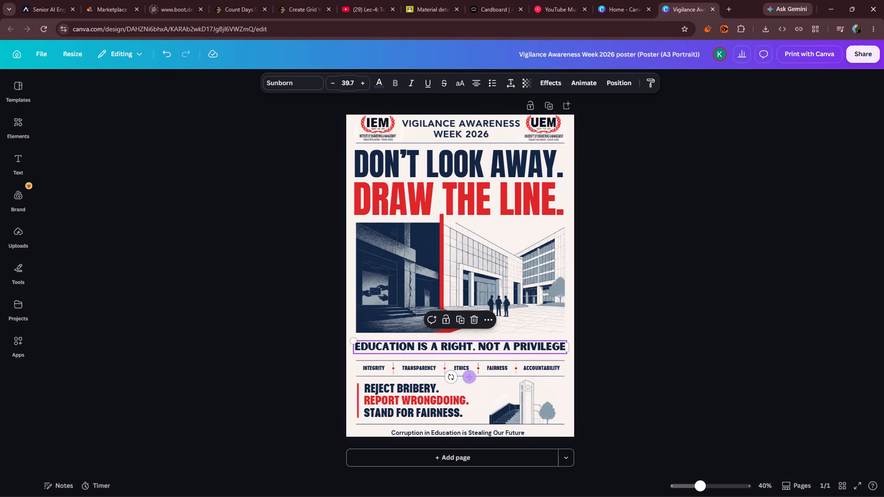
{"action": "left_click_drag", "start_coordinate": [467, 376], "coordinate": [468, 372]}
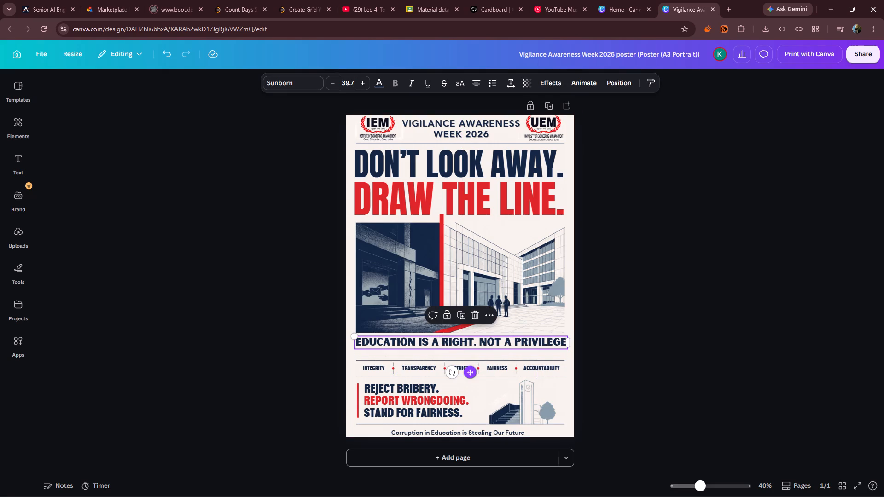
{"action": "left_click", "coordinate": [704, 358]}
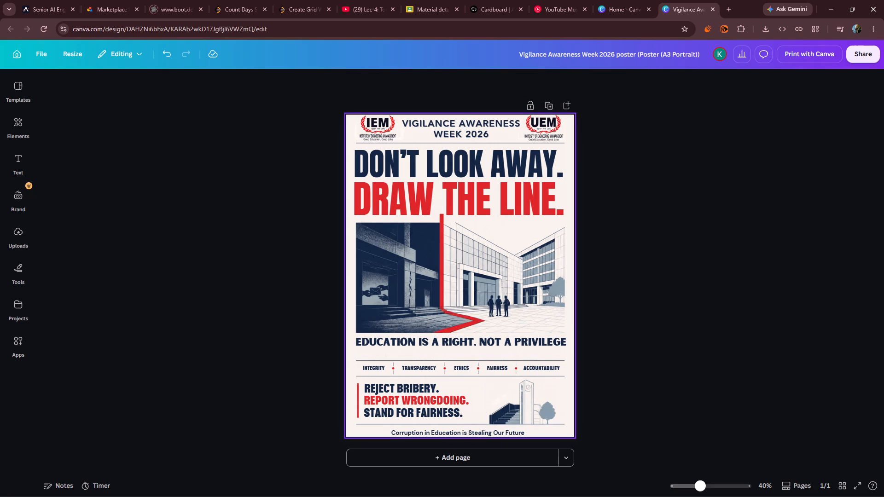
Move all the elements below the tagline, from the values row down to the bottom slogan, up together to close the gap.
{"action": "left_click", "coordinate": [357, 356]}
{"action": "left_click_drag", "start_coordinate": [356, 355], "coordinate": [499, 438]}
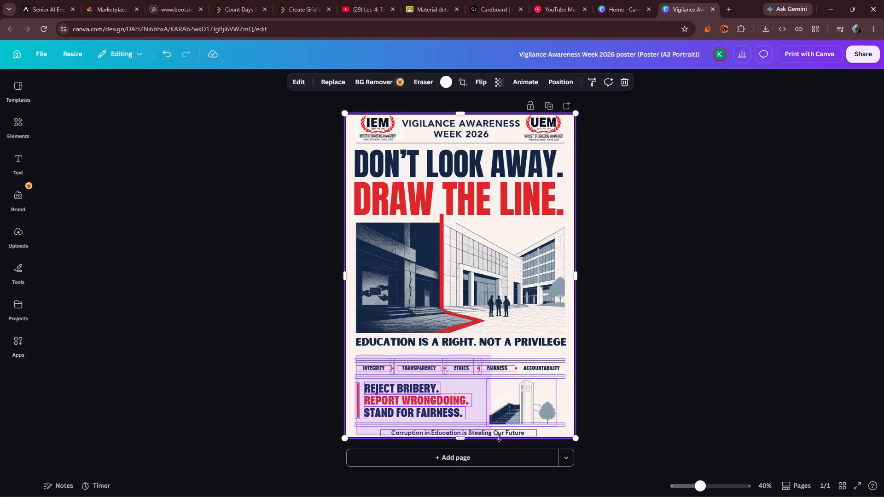
{"action": "left_click_drag", "start_coordinate": [499, 438], "coordinate": [566, 448]}
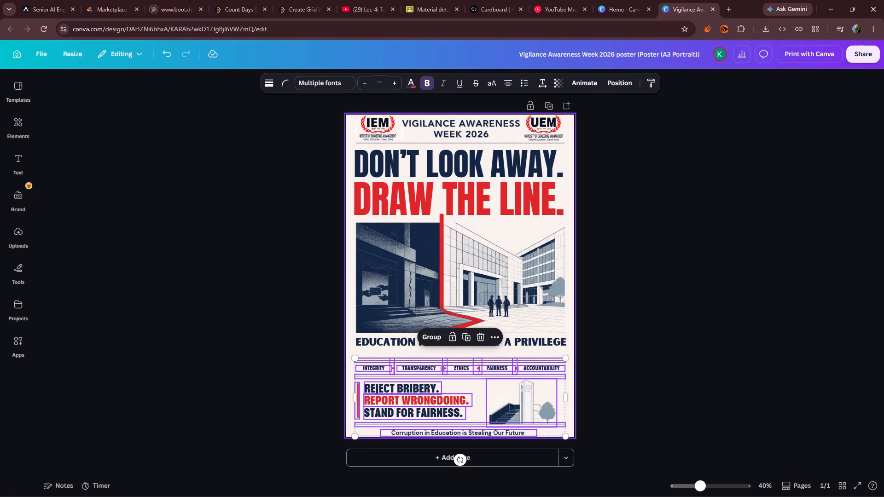
{"action": "left_click_drag", "start_coordinate": [482, 402], "coordinate": [482, 394]}
{"action": "left_click", "coordinate": [669, 342]}
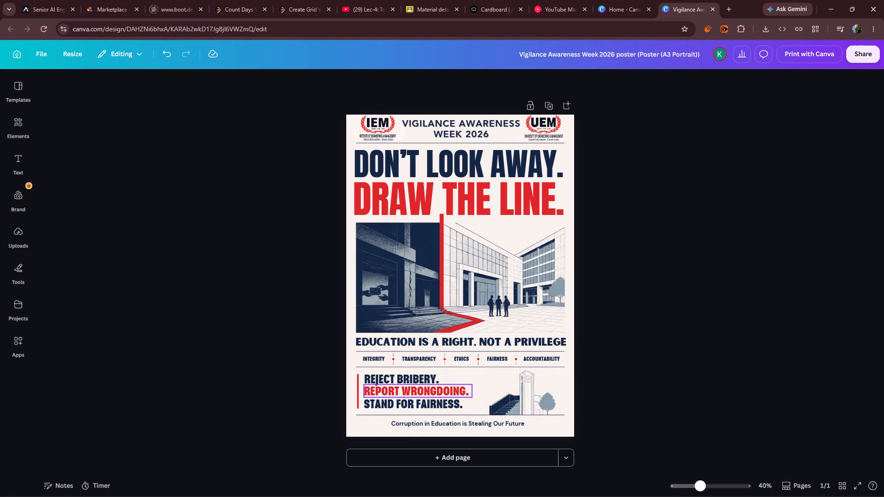
Increase the text size of the INTEGRITY, TRANSPARENCY and ETHICS labels in the values row to 22.2 each.
{"action": "left_click", "coordinate": [374, 358]}
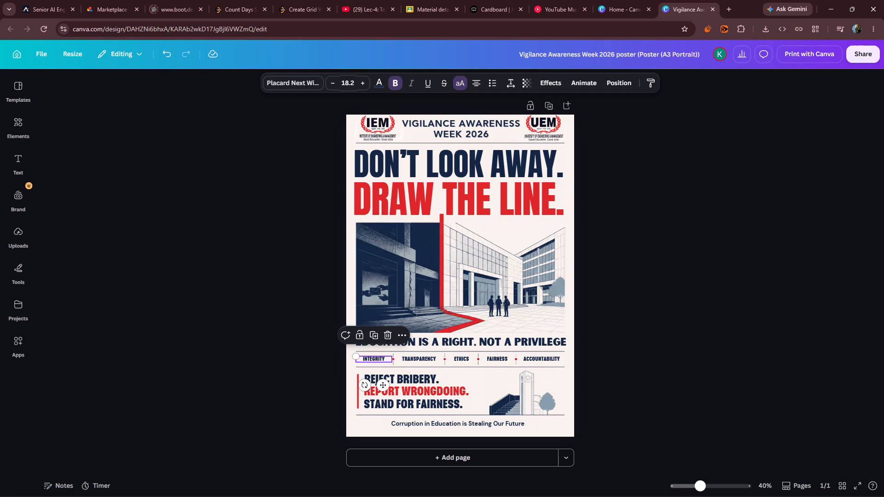
{"action": "left_click", "coordinate": [361, 81]}
{"action": "left_click", "coordinate": [361, 81]}
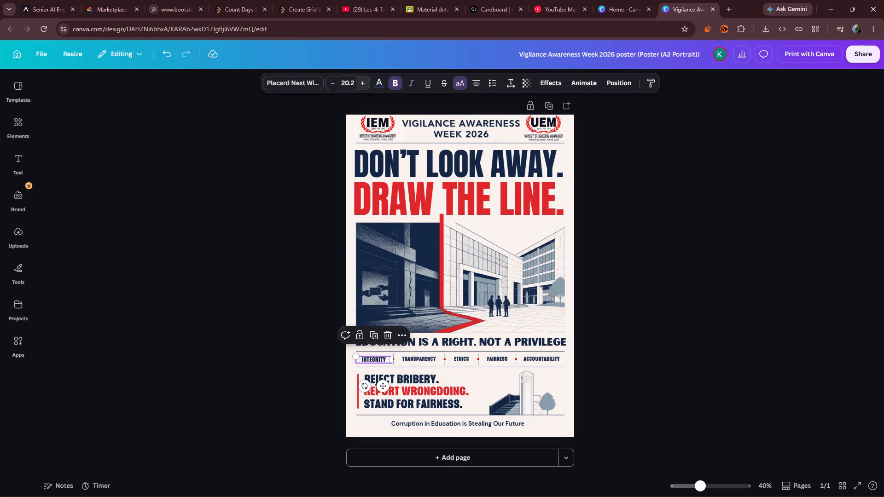
{"action": "left_click", "coordinate": [361, 81]}
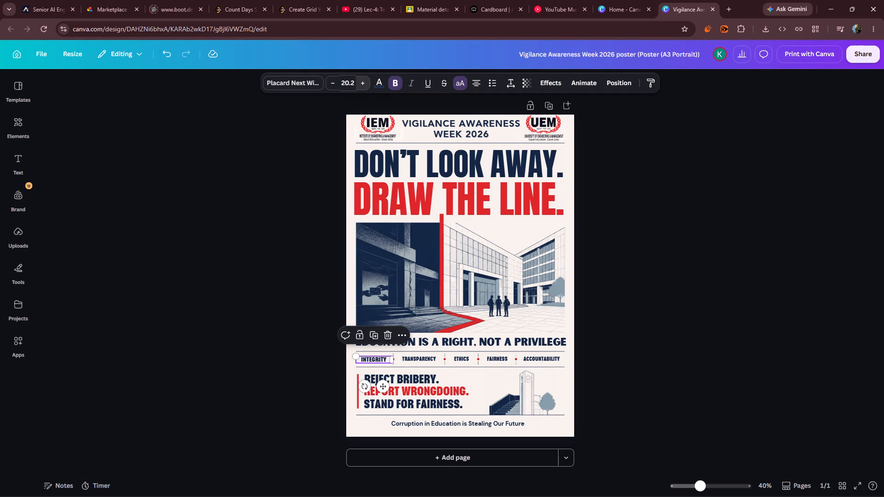
{"action": "left_click", "coordinate": [361, 81]}
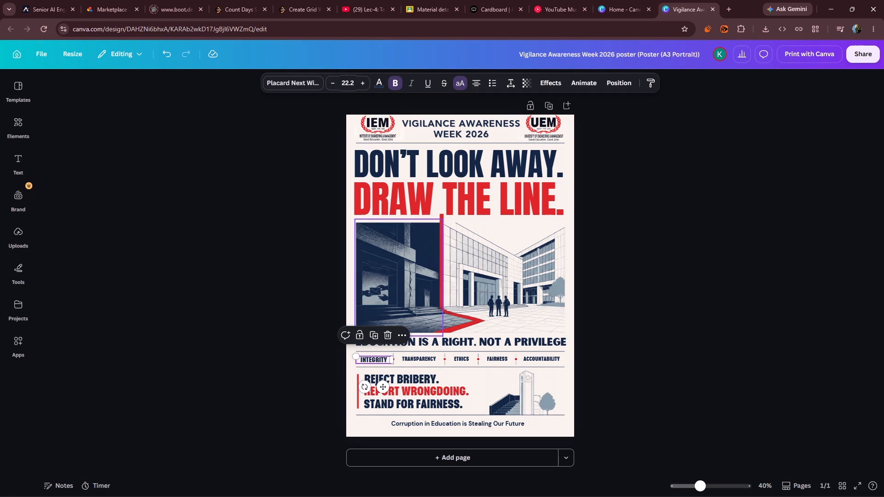
{"action": "left_click", "coordinate": [421, 358]}
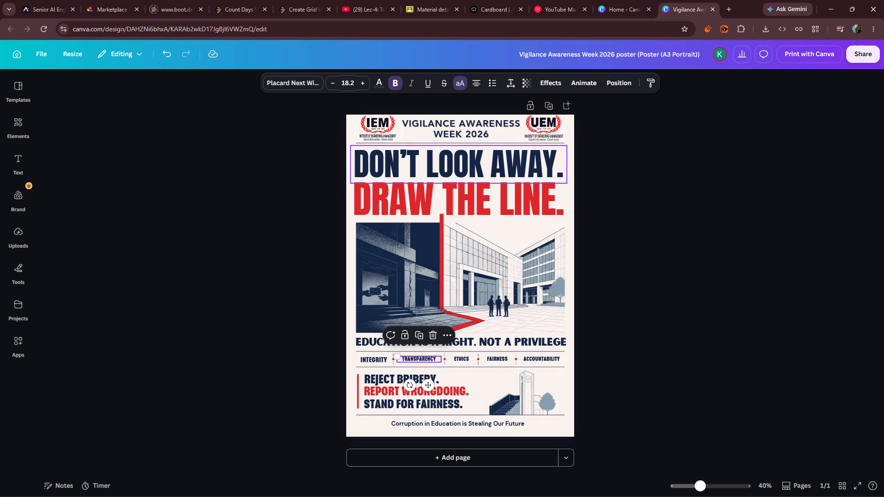
{"action": "triple_click", "coordinate": [361, 82]}
{"action": "left_click", "coordinate": [364, 84]}
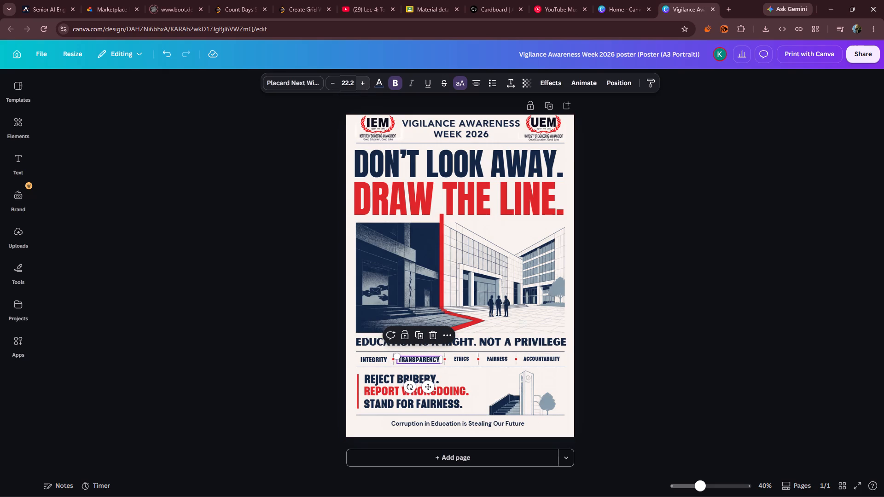
{"action": "left_click", "coordinate": [457, 358]}
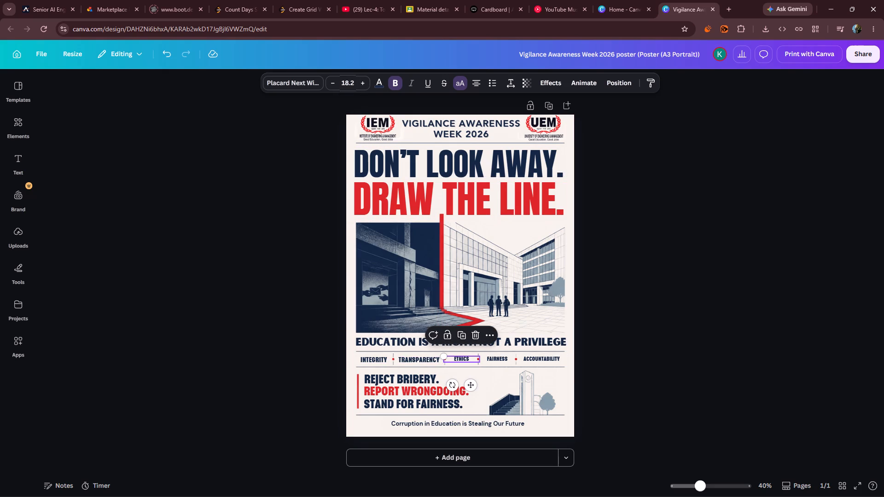
{"action": "triple_click", "coordinate": [361, 86]}
{"action": "left_click", "coordinate": [361, 85]}
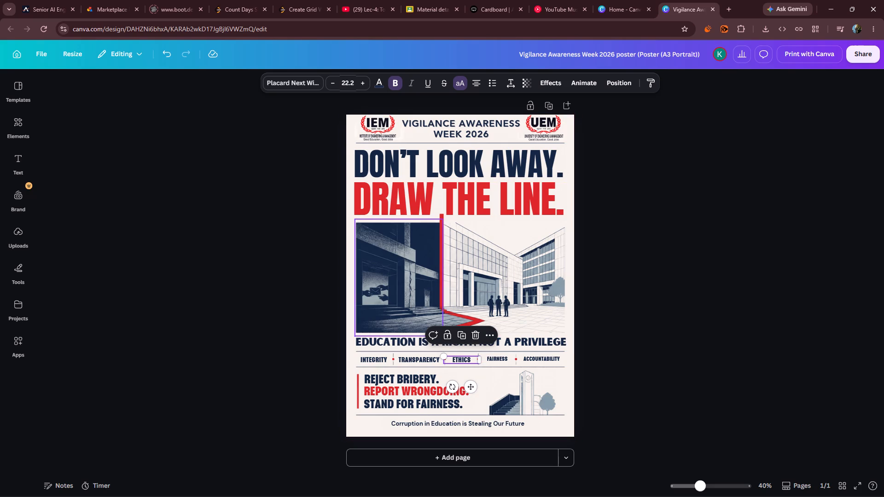
Set the ETHICS label's text size to 23.2.
{"action": "left_click", "coordinate": [420, 357]}
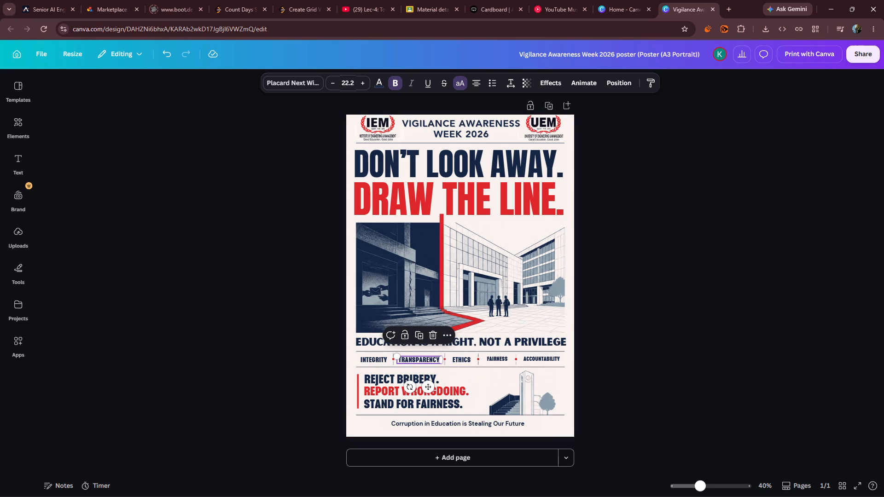
{"action": "left_click", "coordinate": [465, 360]}
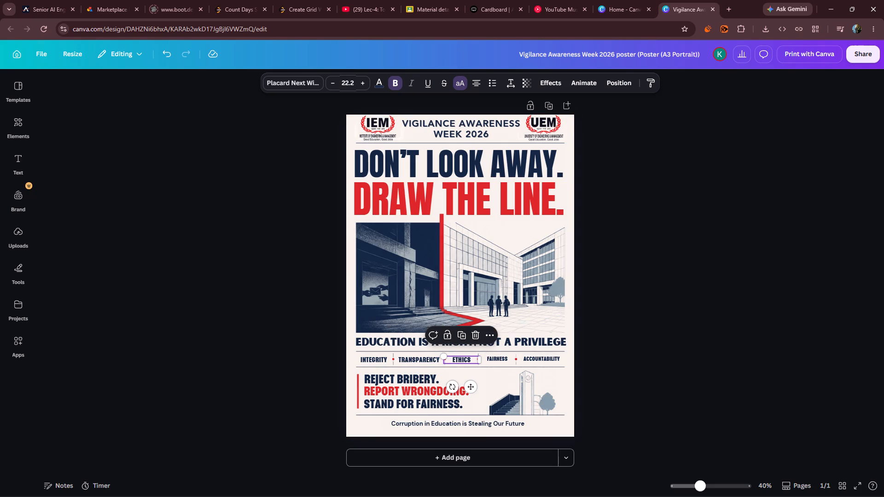
{"action": "left_click", "coordinate": [366, 81]}
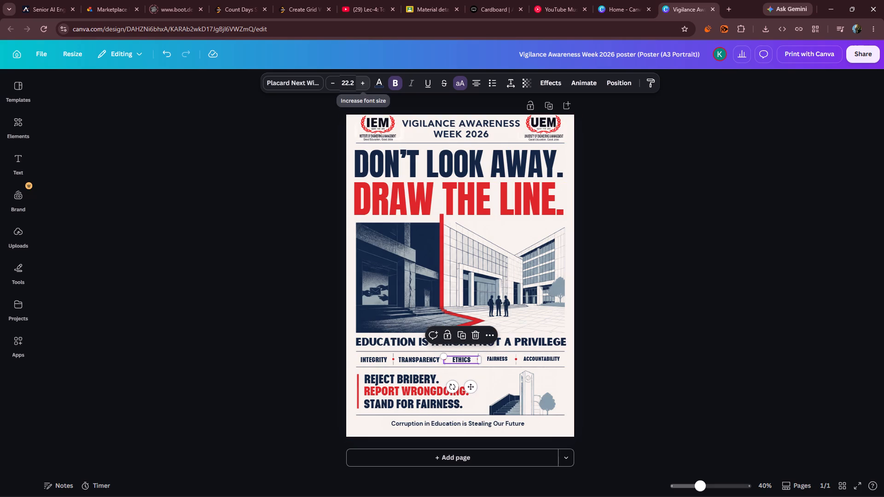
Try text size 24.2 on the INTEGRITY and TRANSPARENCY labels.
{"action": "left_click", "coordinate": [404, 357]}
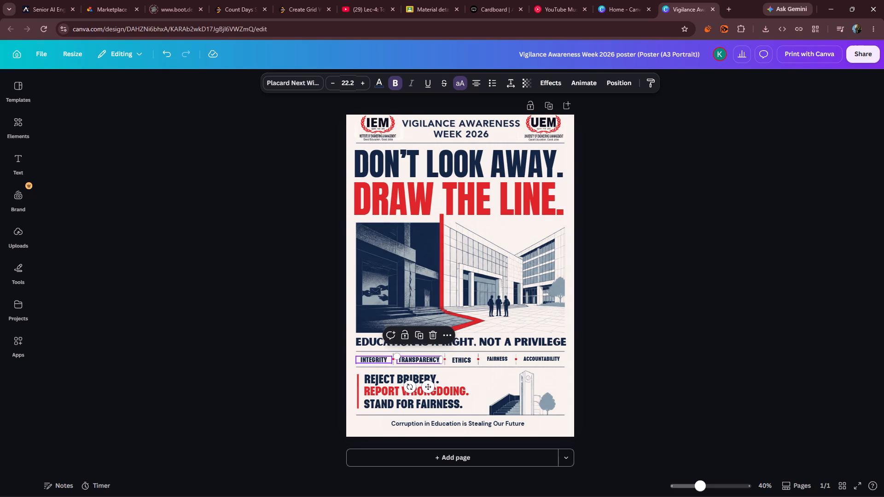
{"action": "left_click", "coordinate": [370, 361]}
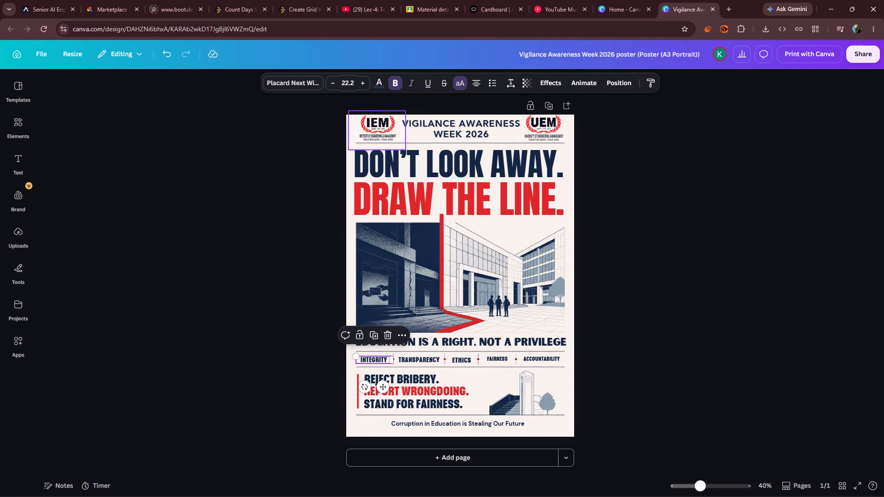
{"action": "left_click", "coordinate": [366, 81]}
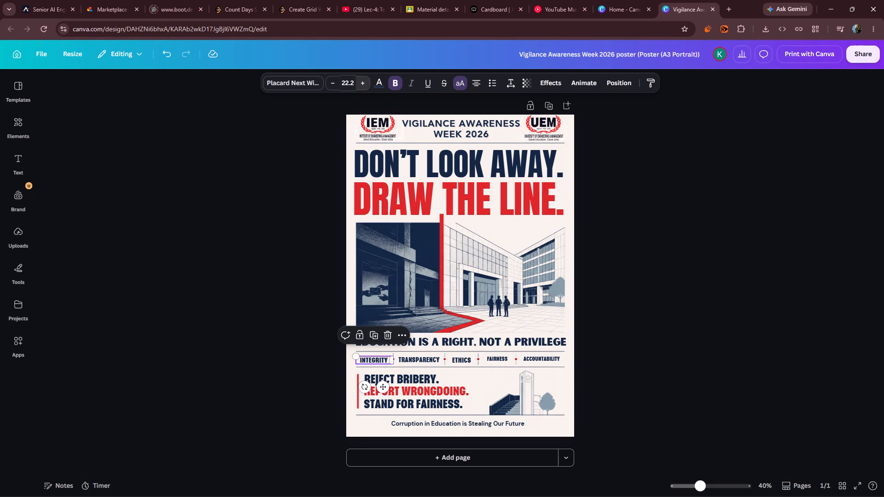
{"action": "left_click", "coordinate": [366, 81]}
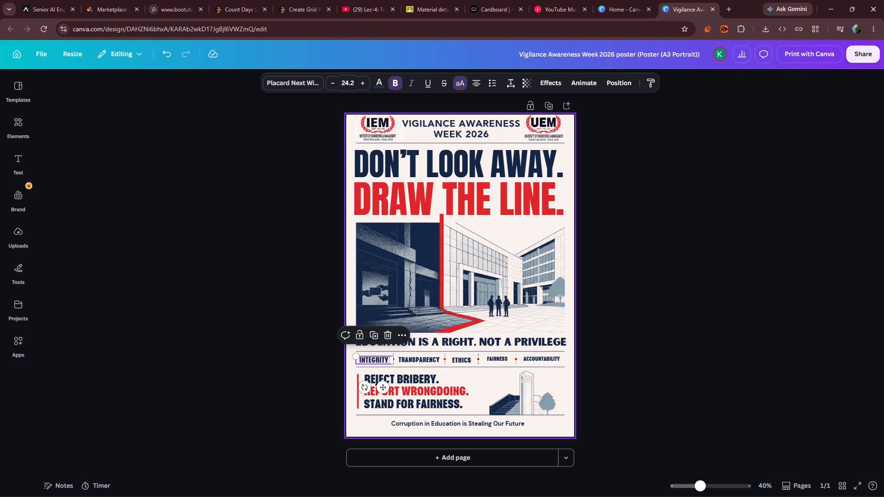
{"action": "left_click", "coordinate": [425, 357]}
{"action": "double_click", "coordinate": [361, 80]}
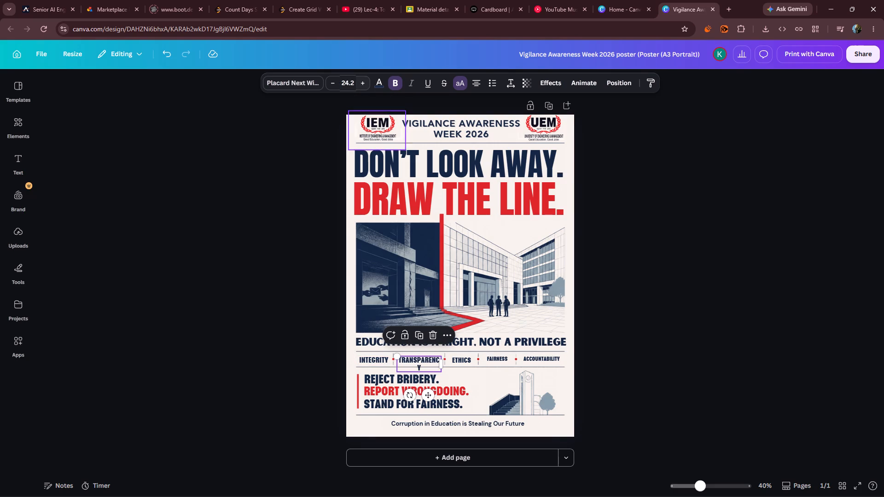
Set the TRANSPARENCY and INTEGRITY labels to size 23.2 to match the ETHICS label.
{"action": "left_click", "coordinate": [459, 360]}
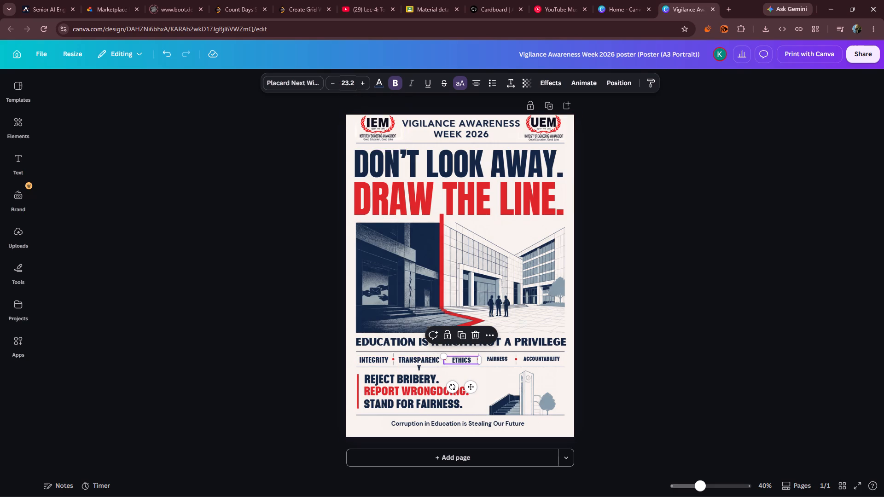
{"action": "left_click", "coordinate": [409, 364]}
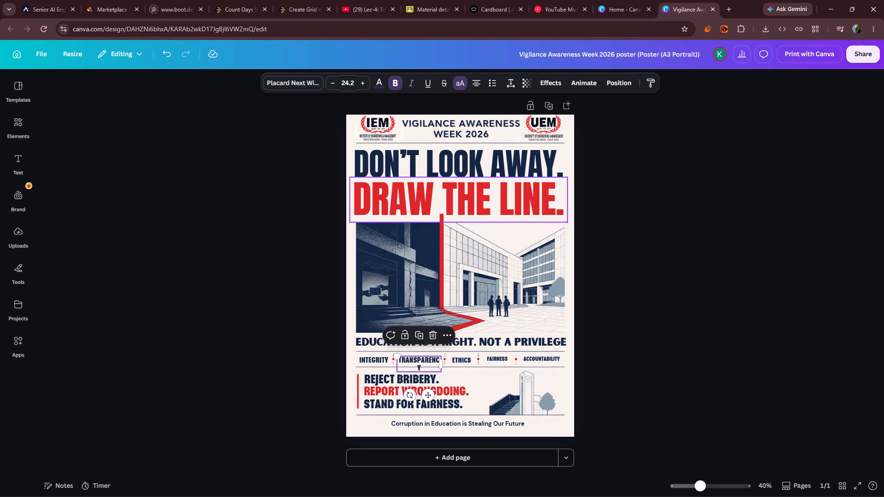
{"action": "left_click", "coordinate": [337, 82]}
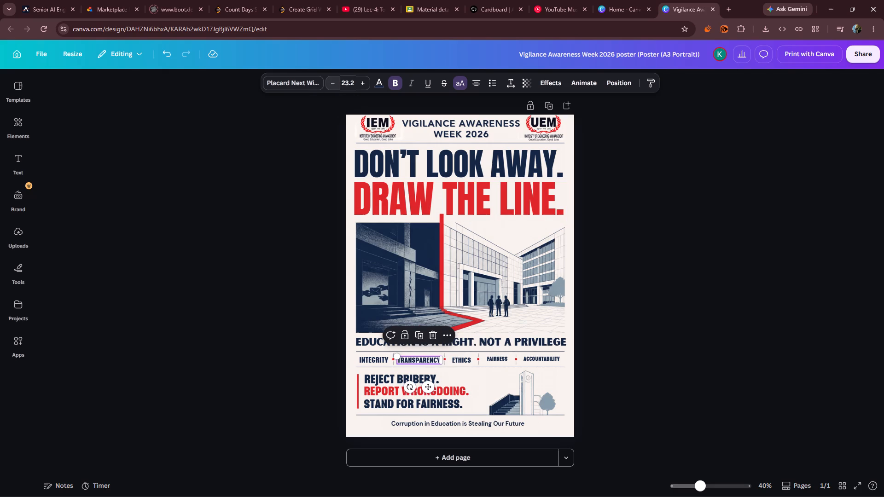
{"action": "left_click", "coordinate": [374, 362]}
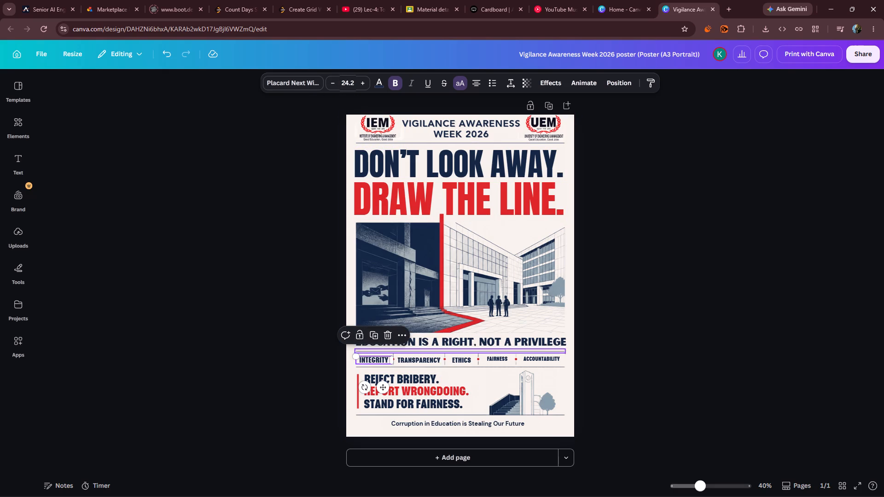
{"action": "left_click", "coordinate": [332, 82]}
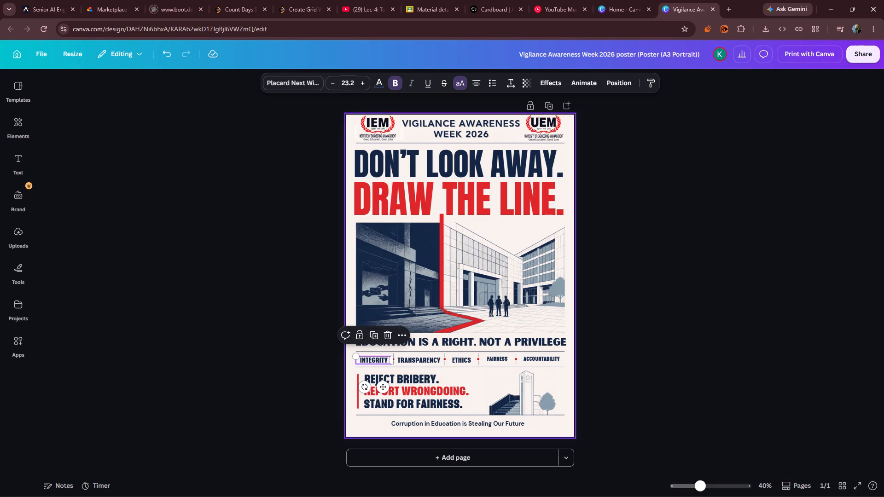
{"action": "left_click", "coordinate": [459, 356]}
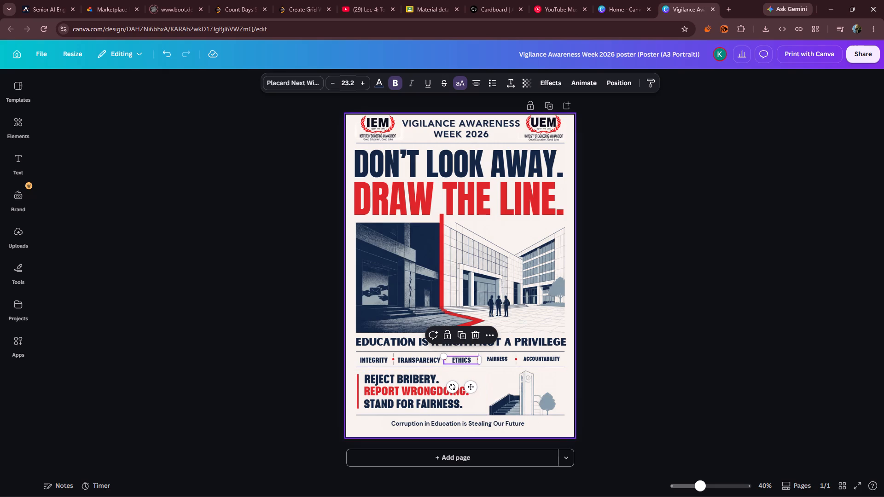
Set the FAIRNESS and ACCOUNTABILITY labels in the values row to text size 23.2.
{"action": "left_click", "coordinate": [502, 360]}
{"action": "triple_click", "coordinate": [365, 85]}
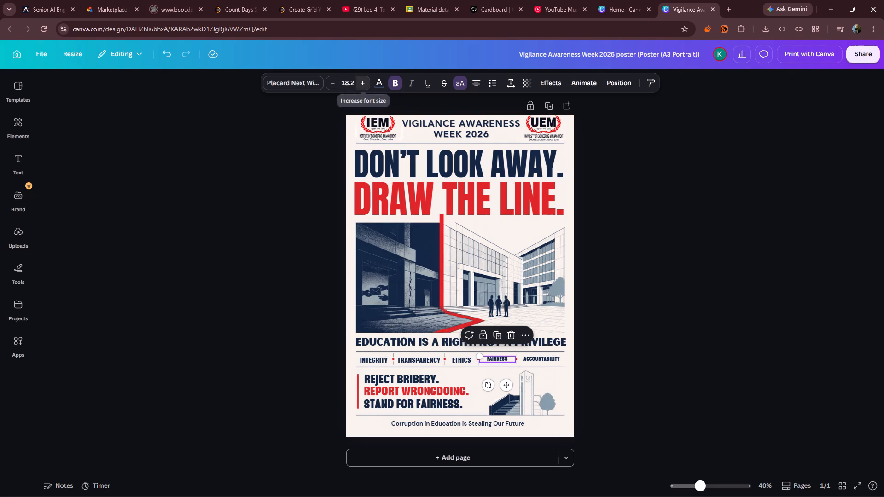
{"action": "left_click", "coordinate": [365, 83]}
{"action": "left_click", "coordinate": [365, 83]}
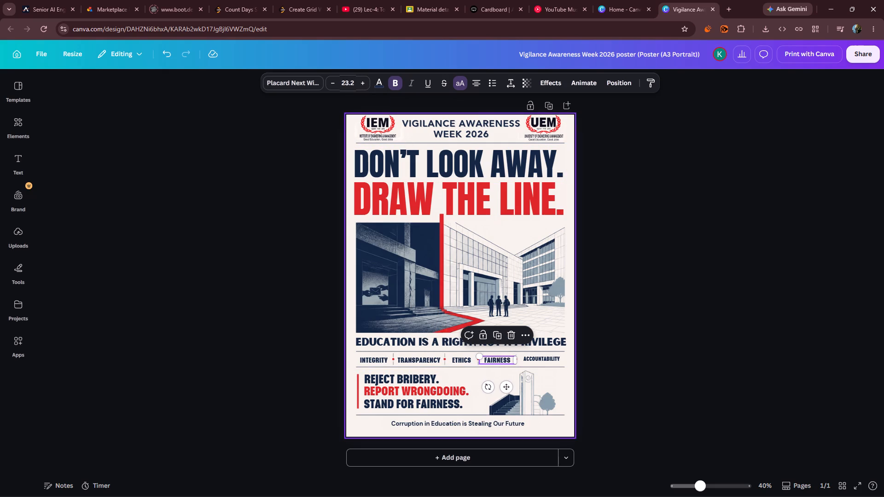
{"action": "left_click", "coordinate": [534, 358]}
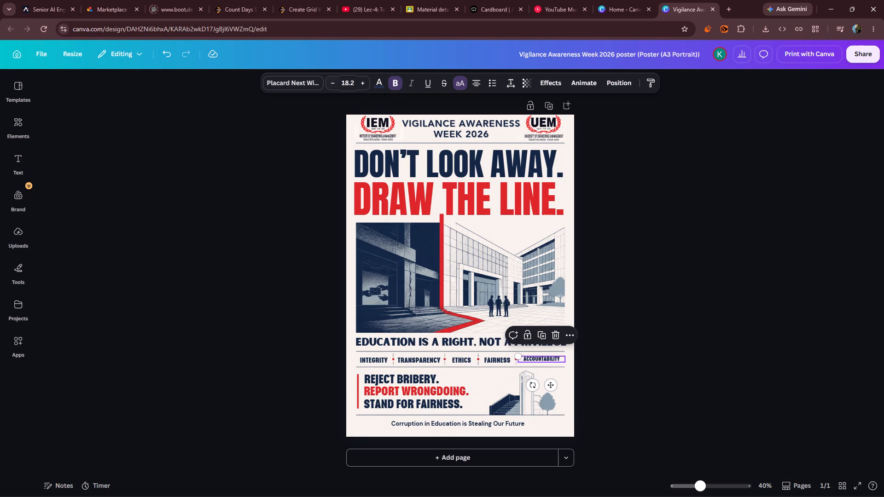
{"action": "triple_click", "coordinate": [366, 81]}
{"action": "left_click", "coordinate": [365, 81]}
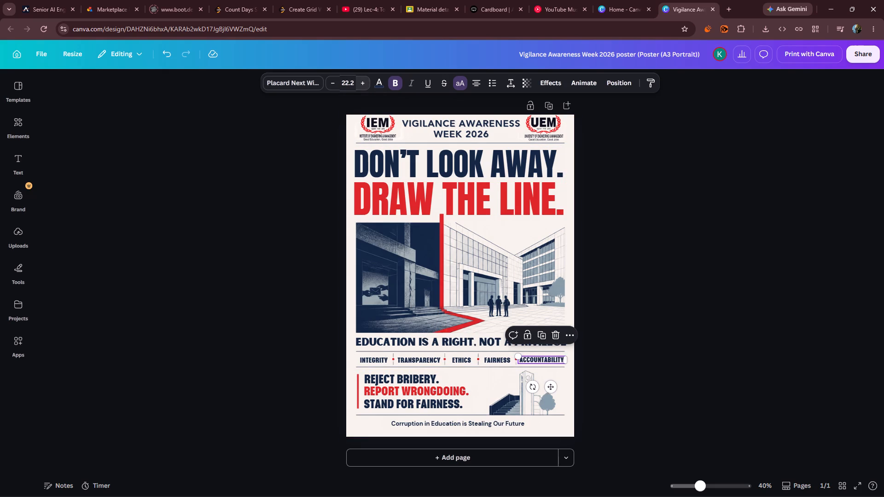
{"action": "left_click", "coordinate": [363, 81]}
{"action": "left_click", "coordinate": [665, 236]}
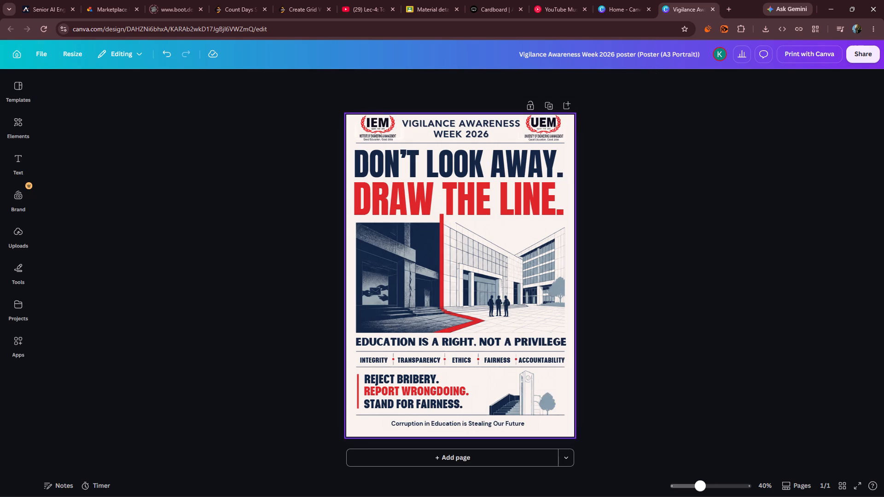
Nudge the INTEGRITY and TRANSPARENCY labels slightly upward so they line up with each other and the red separator dots.
{"action": "left_click", "coordinate": [376, 362]}
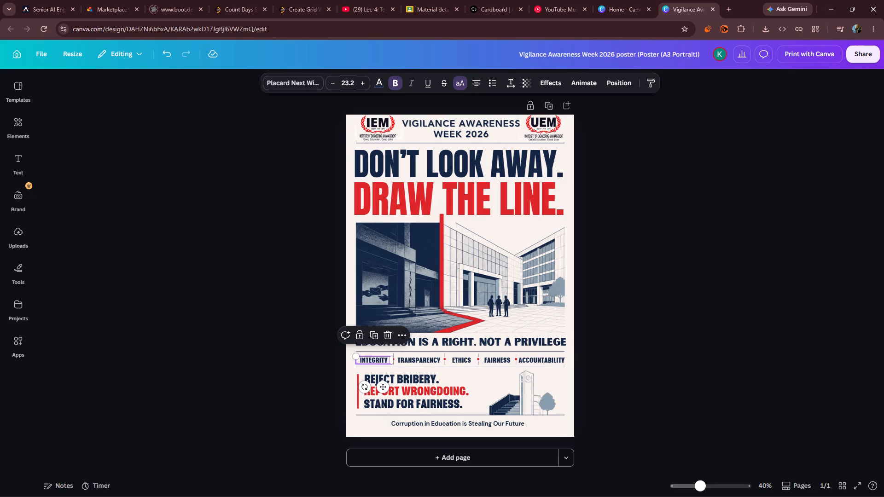
{"action": "left_click", "coordinate": [384, 382]}
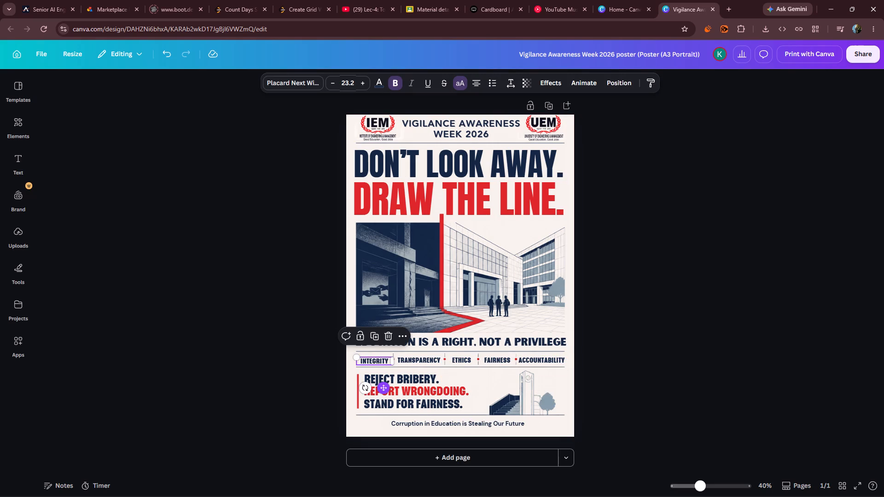
{"action": "left_click", "coordinate": [384, 387]}
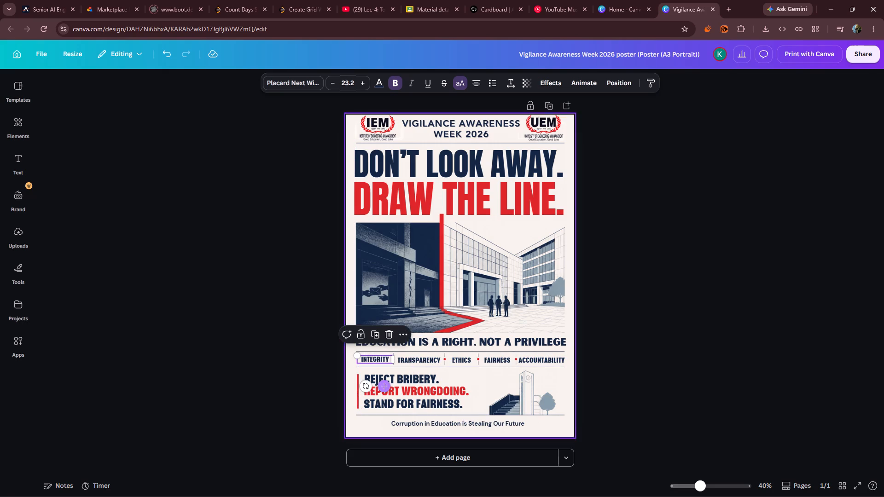
{"action": "left_click", "coordinate": [680, 290]}
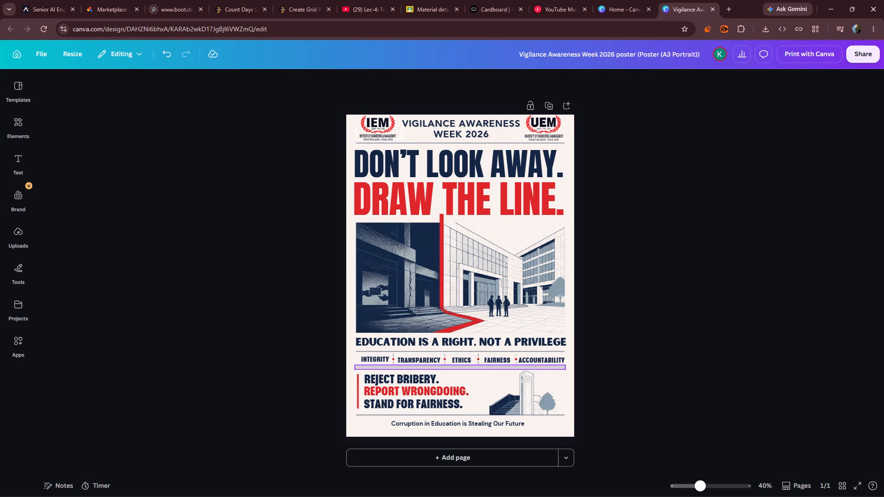
{"action": "left_click", "coordinate": [413, 361]}
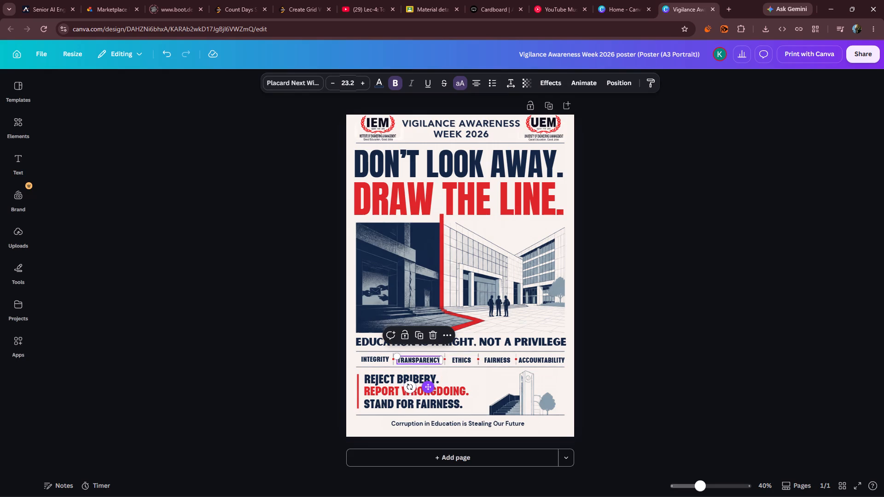
{"action": "left_click", "coordinate": [428, 385]}
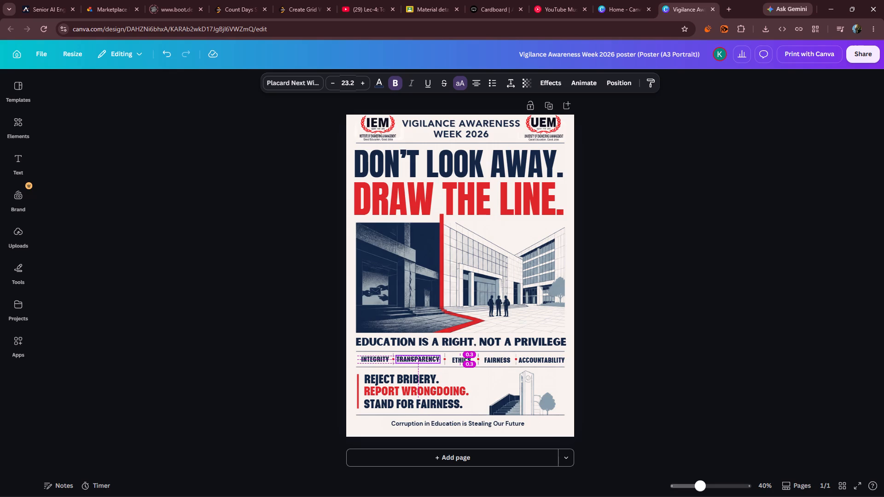
{"action": "left_click", "coordinate": [656, 286]}
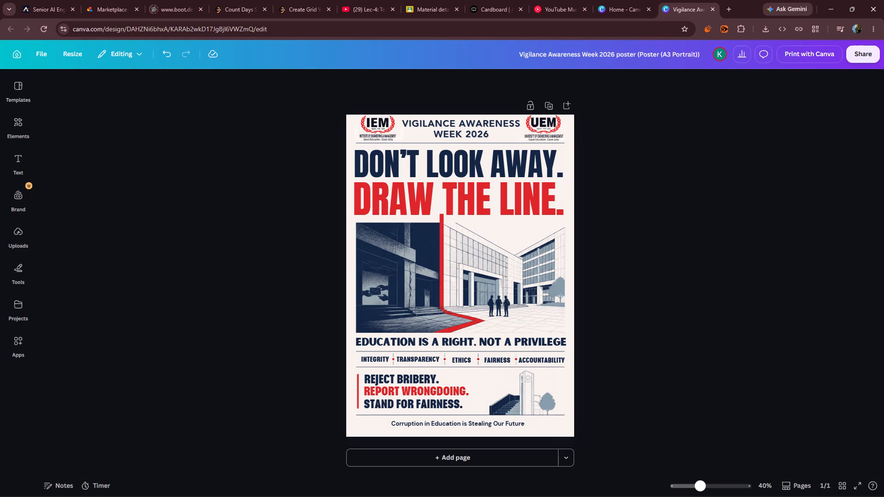
Reposition the ETHICS, FAIRNESS and ACCOUNTABILITY labels to align vertically with INTEGRITY and TRANSPARENCY, centring ETHICS between its separators.
{"action": "left_click_drag", "start_coordinate": [703, 488], "coordinate": [720, 489]}
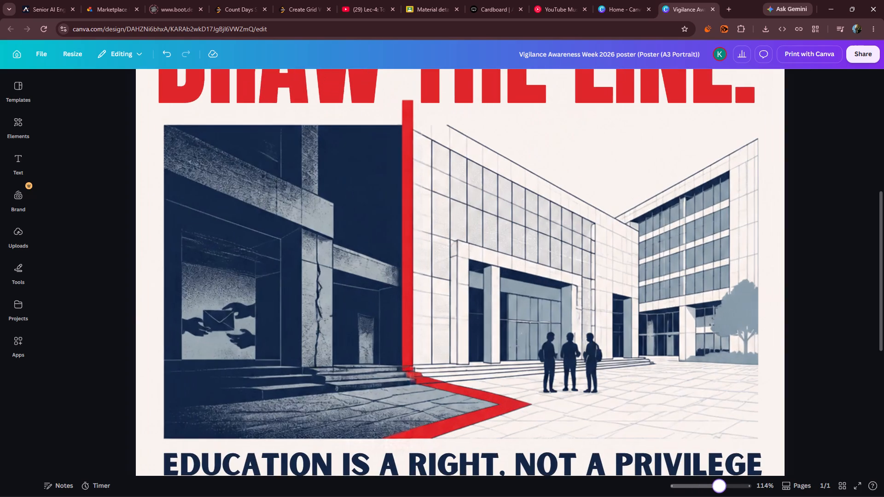
{"action": "scroll", "coordinate": [575, 367], "scroll_direction": "down", "scroll_amount": 4}
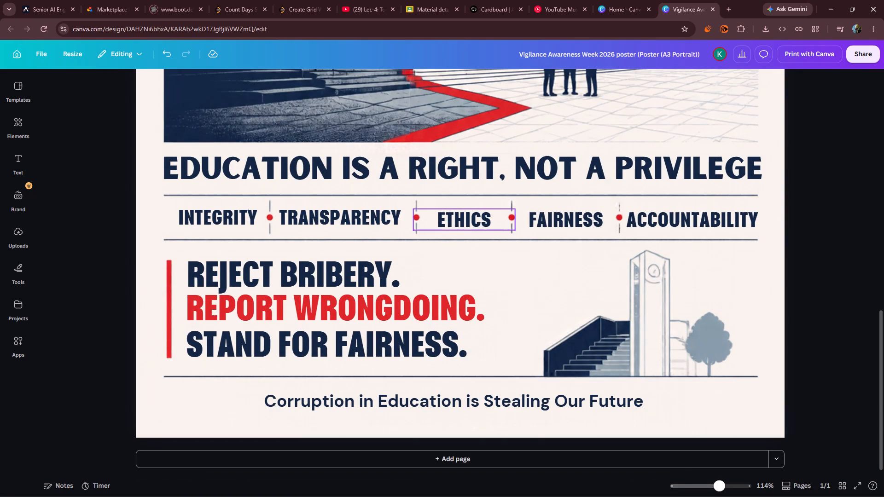
{"action": "left_click", "coordinate": [468, 221]}
{"action": "left_click", "coordinate": [465, 216]}
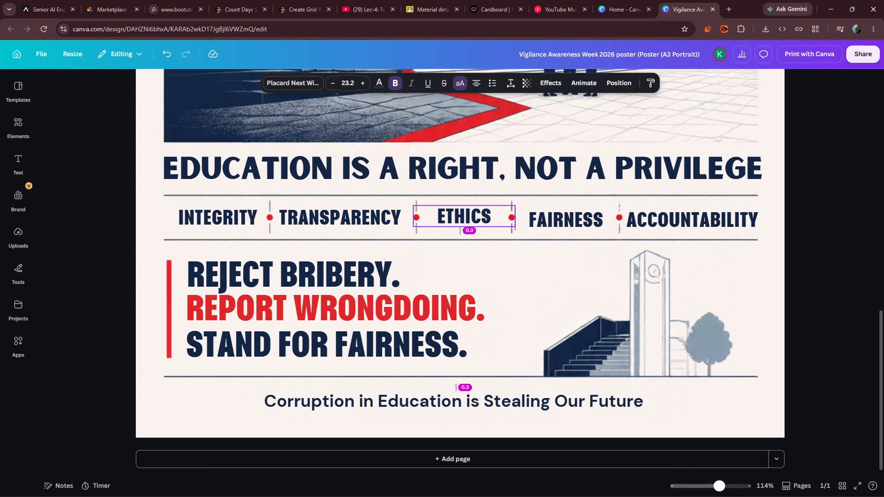
{"action": "left_click", "coordinate": [471, 216]}
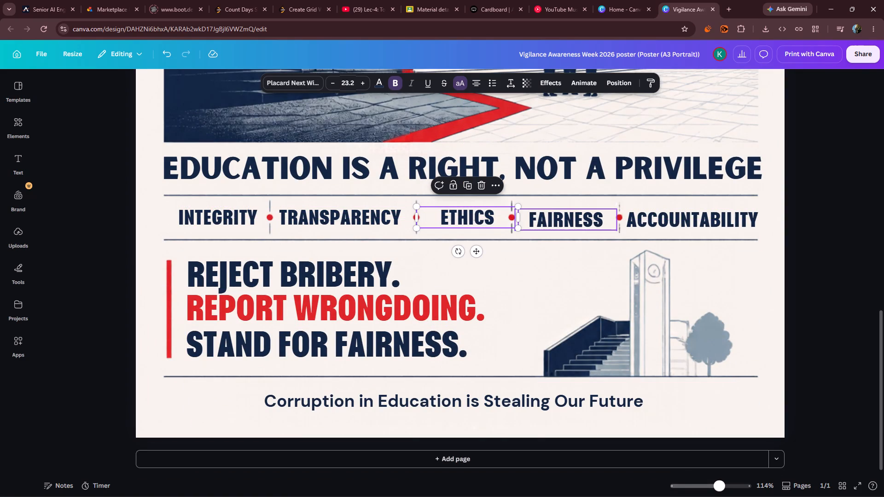
{"action": "left_click", "coordinate": [571, 219]}
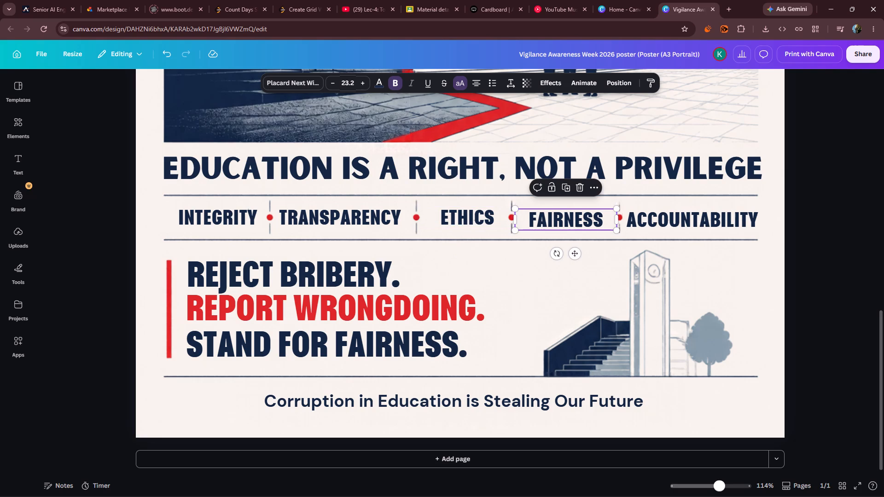
{"action": "left_click", "coordinate": [568, 220]}
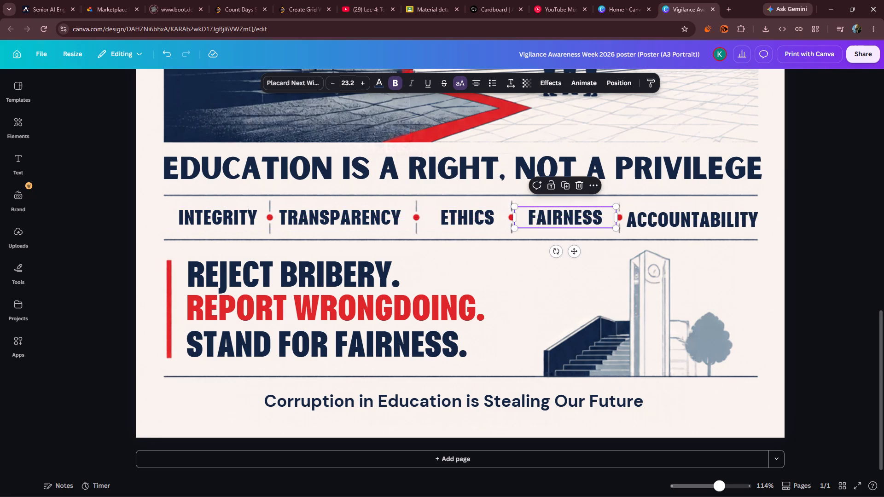
{"action": "double_click", "coordinate": [670, 217]}
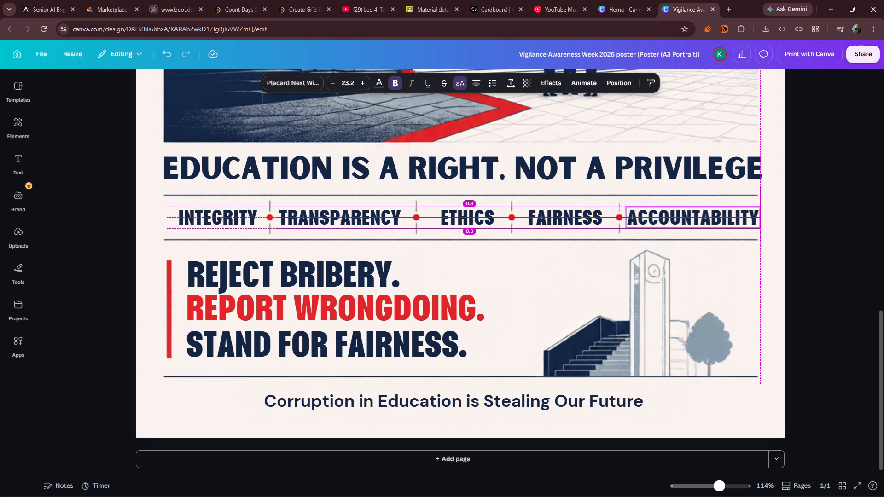
{"action": "left_click", "coordinate": [857, 196]}
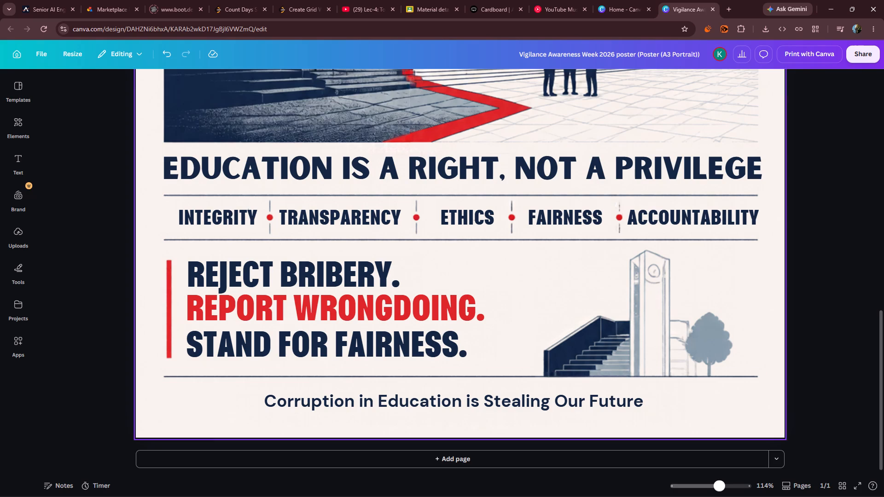
Increase the footer line "Corruption in Education is Stealing Our Future" to text size 34.2.
{"action": "left_click", "coordinate": [390, 406]}
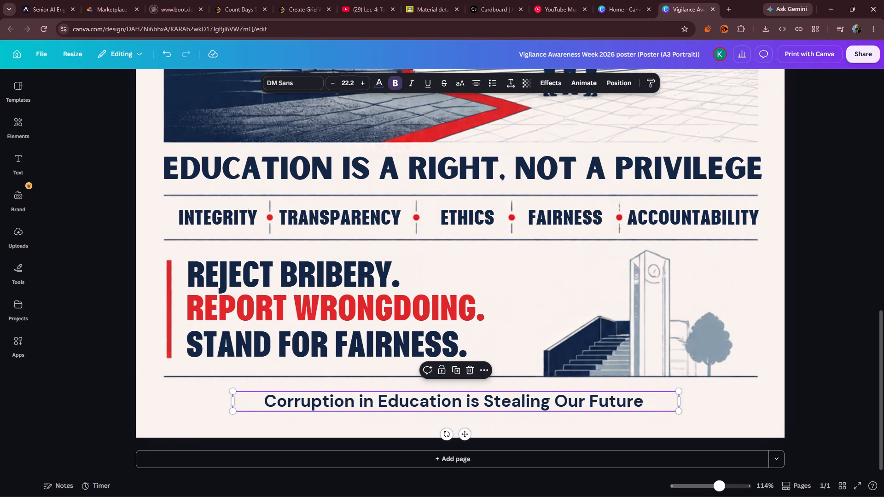
{"action": "triple_click", "coordinate": [363, 84]}
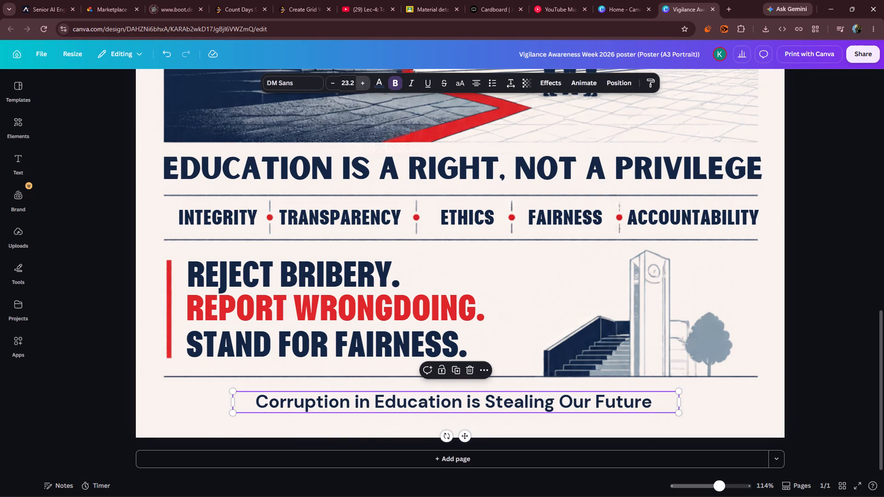
{"action": "triple_click", "coordinate": [363, 84]}
{"action": "triple_click", "coordinate": [364, 84]}
{"action": "triple_click", "coordinate": [365, 83]}
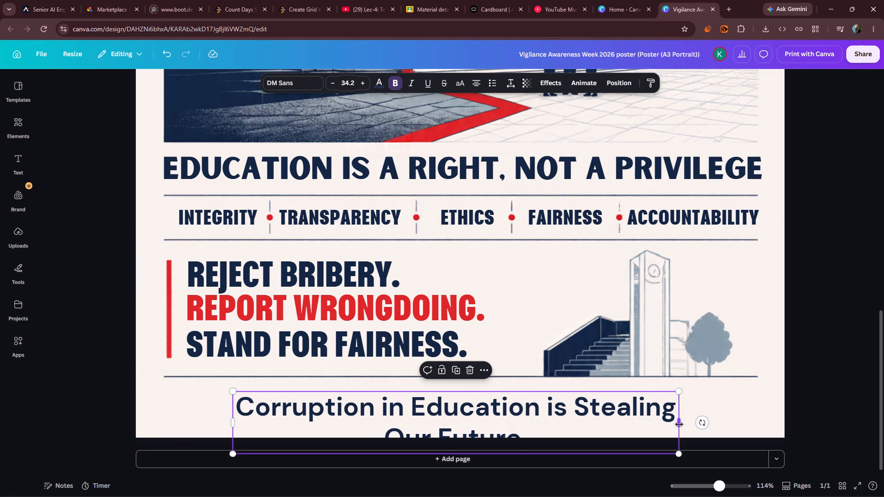
Widen the footer text box to about 29 and shift it sideways so the sentence fits on one line.
{"action": "left_click_drag", "start_coordinate": [679, 424], "coordinate": [750, 422]}
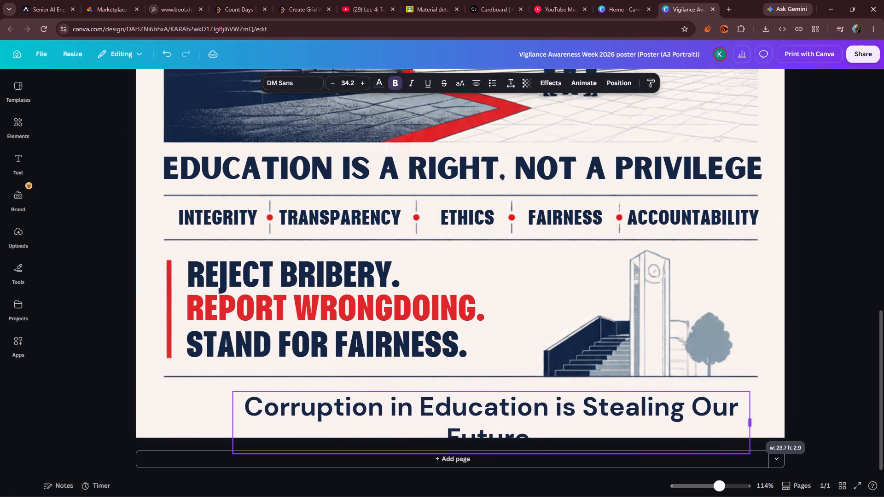
{"action": "left_click_drag", "start_coordinate": [750, 422], "coordinate": [795, 422]}
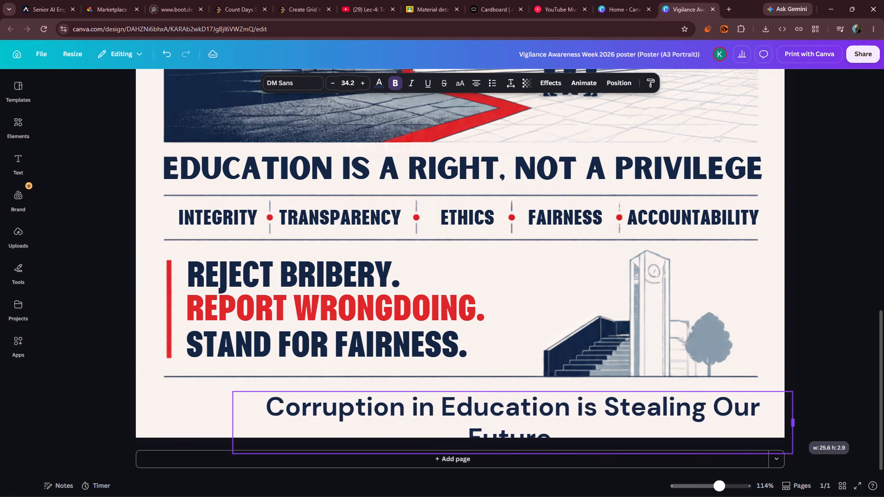
{"action": "left_click_drag", "start_coordinate": [795, 422], "coordinate": [817, 417]}
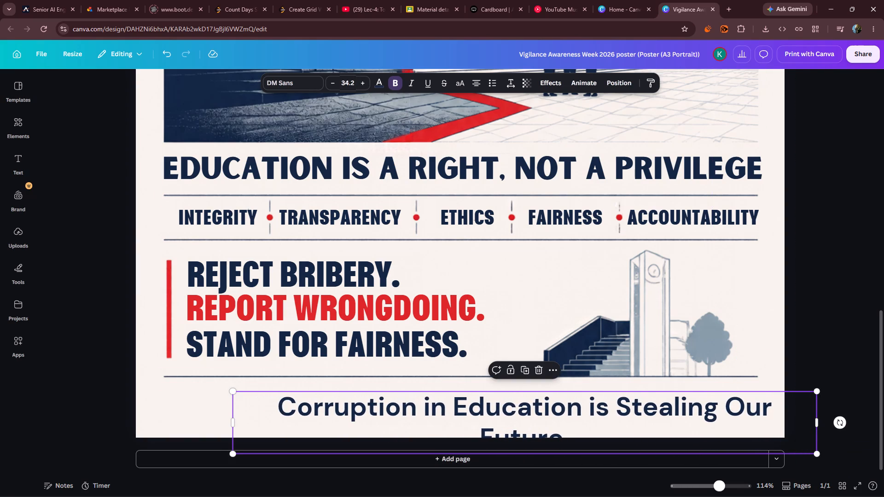
{"action": "left_click_drag", "start_coordinate": [686, 431], "coordinate": [565, 426]}
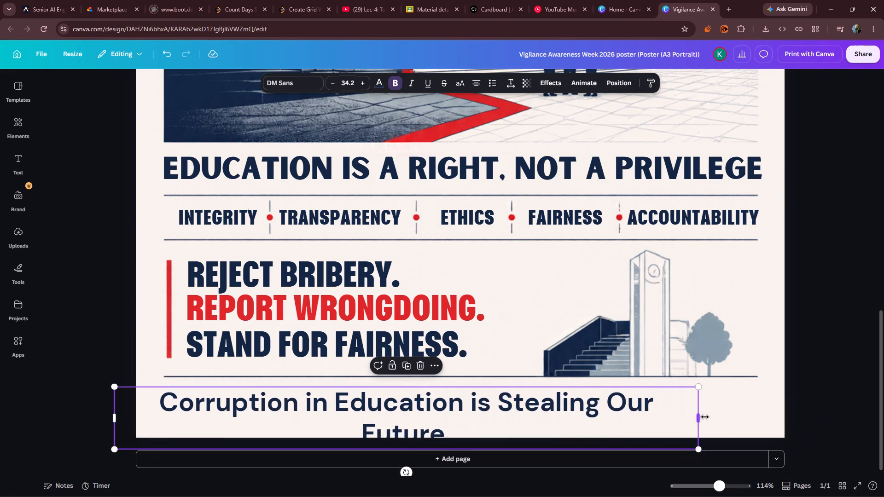
{"action": "left_click_drag", "start_coordinate": [700, 417], "coordinate": [743, 422]}
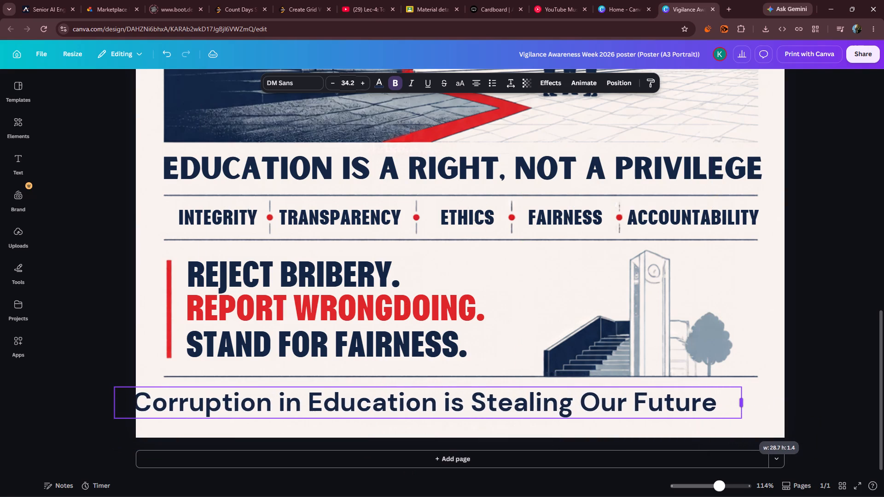
{"action": "left_click_drag", "start_coordinate": [743, 422], "coordinate": [747, 422]}
Position the footer line below the bottom divider so its text is centred within the poster's side margins.
{"action": "left_click_drag", "start_coordinate": [726, 402], "coordinate": [739, 403]}
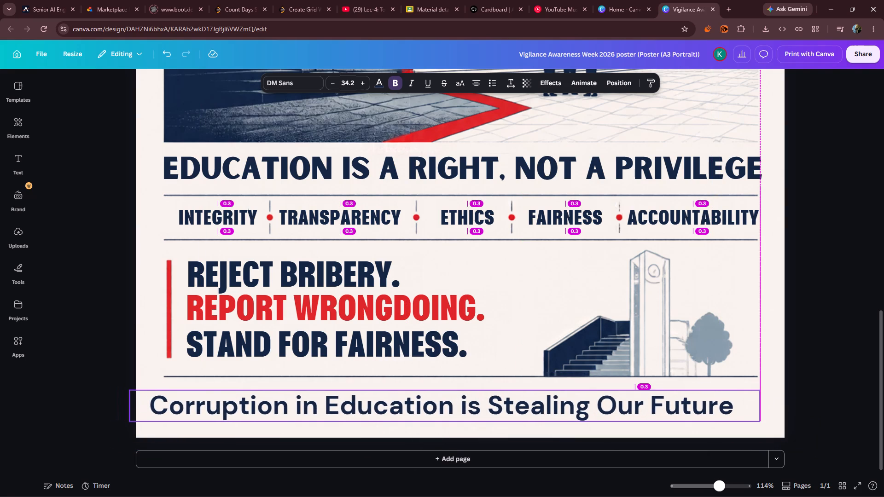
{"action": "left_click_drag", "start_coordinate": [739, 403], "coordinate": [748, 404]}
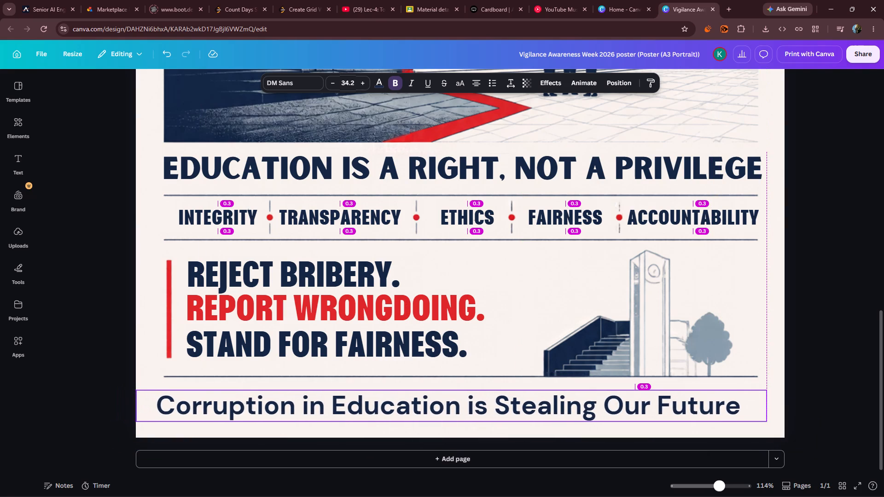
{"action": "left_click_drag", "start_coordinate": [748, 404], "coordinate": [752, 405]}
{"action": "left_click", "coordinate": [854, 318]}
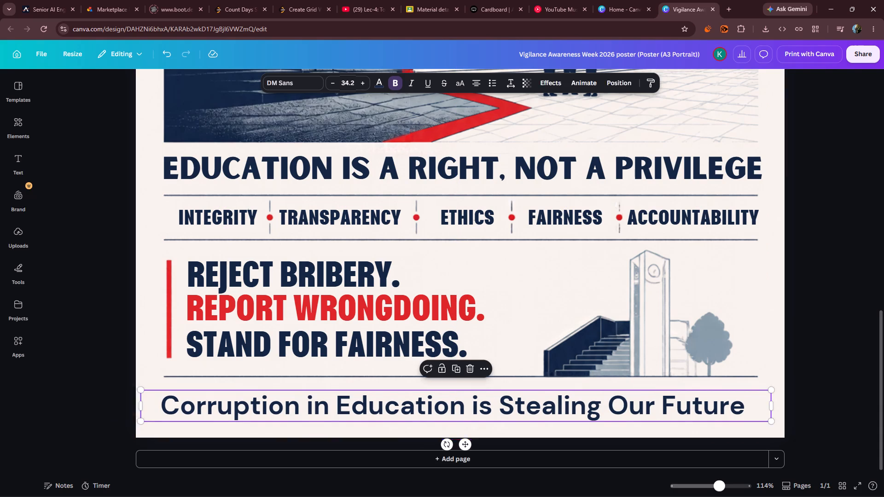
{"action": "left_click", "coordinate": [706, 410]}
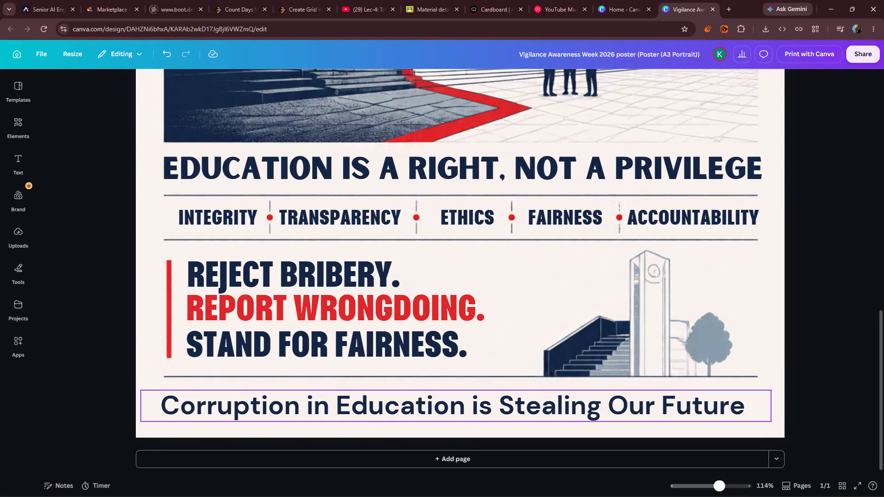
{"action": "left_click", "coordinate": [705, 409]}
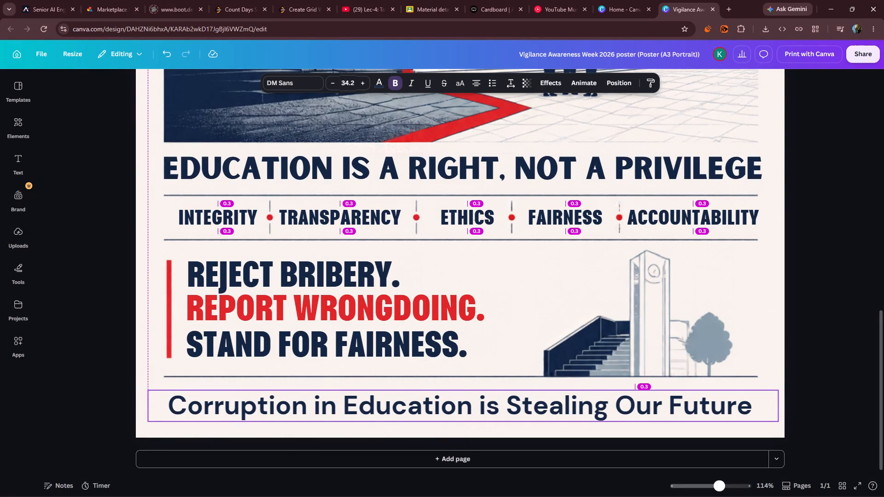
{"action": "left_click", "coordinate": [824, 264]}
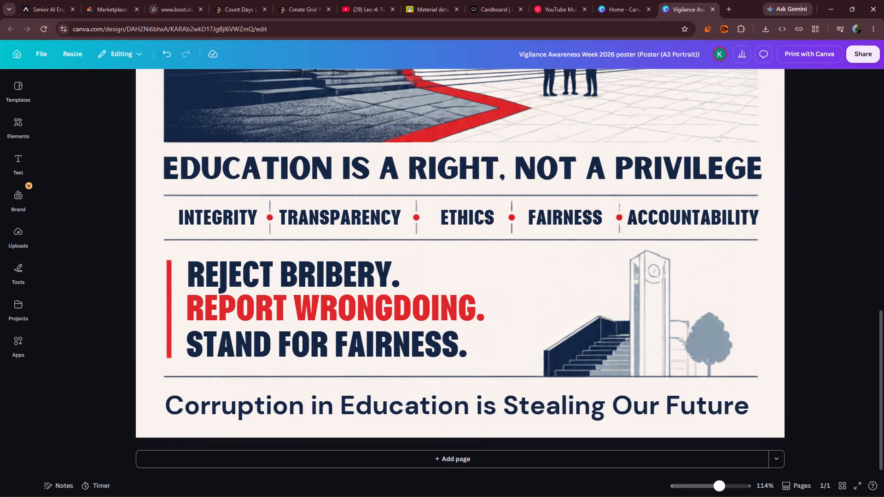
{"action": "left_click_drag", "start_coordinate": [717, 487], "coordinate": [707, 490]}
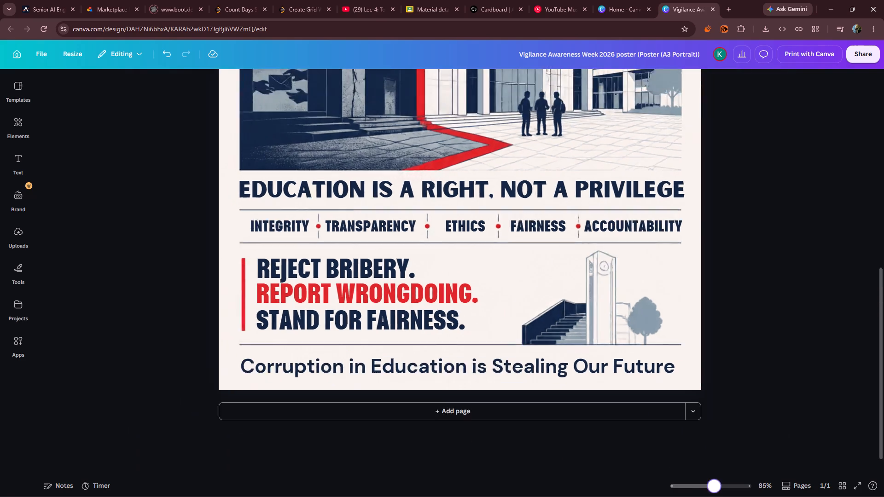
Nudge the tagline "EDUCATION IS A RIGHT, NOT A PRIVILEGE" slightly sideways so it is centred on the poster's width.
{"action": "left_click_drag", "start_coordinate": [707, 490], "coordinate": [710, 493]}
{"action": "scroll", "coordinate": [745, 334], "scroll_direction": "up", "scroll_amount": 1}
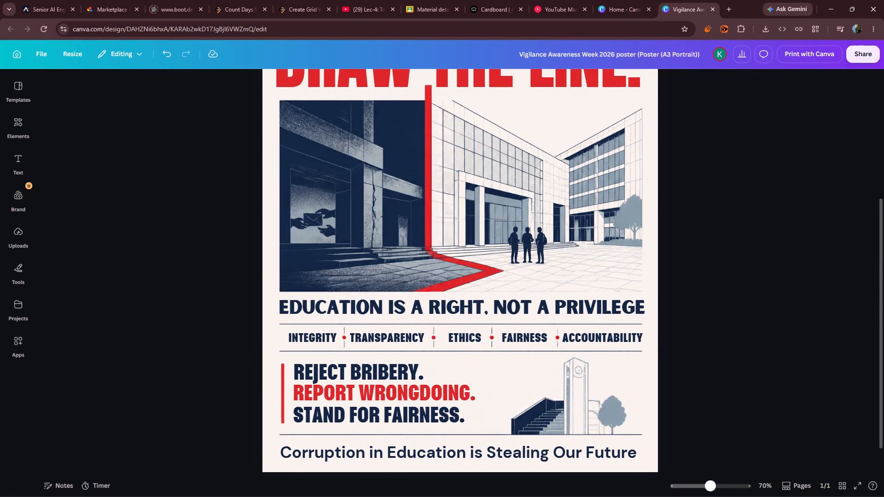
{"action": "left_click", "coordinate": [455, 314]}
{"action": "left_click", "coordinate": [457, 313]}
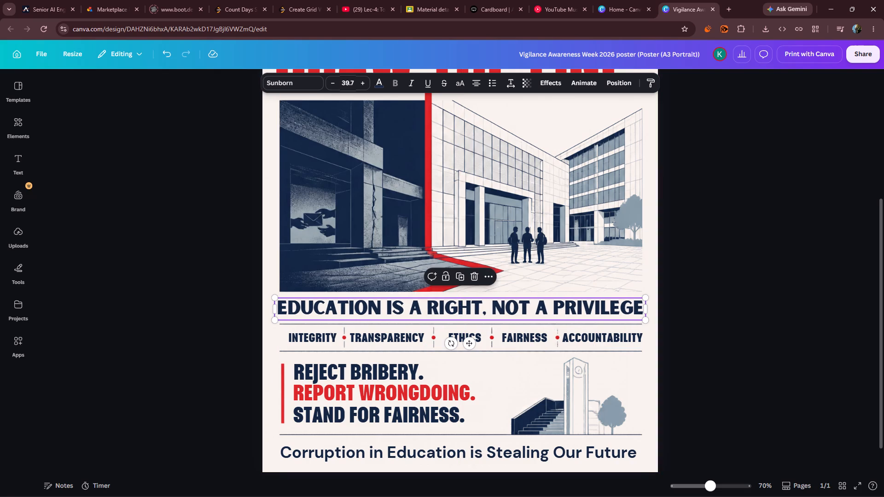
{"action": "left_click", "coordinate": [780, 253]}
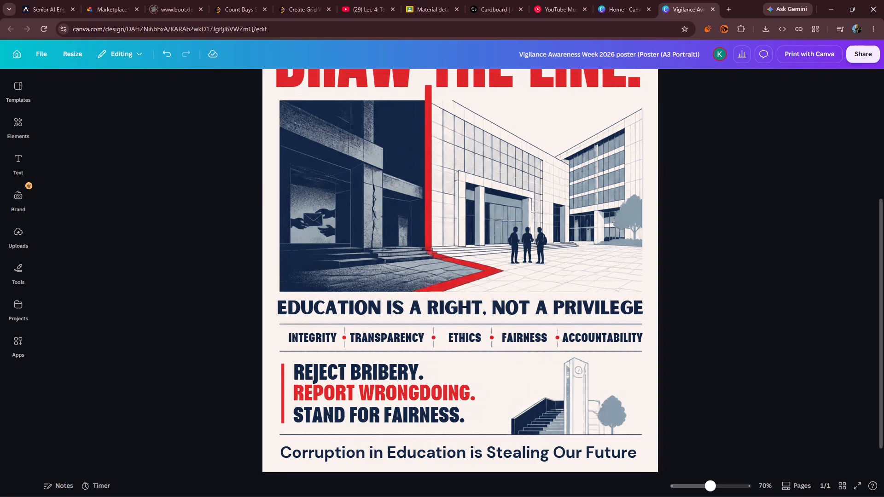
Change the font of the footer line "Corruption in Education is Stealing Our Future" to Sunborn, matching the tagline.
{"action": "left_click_drag", "start_coordinate": [710, 486], "coordinate": [696, 488]}
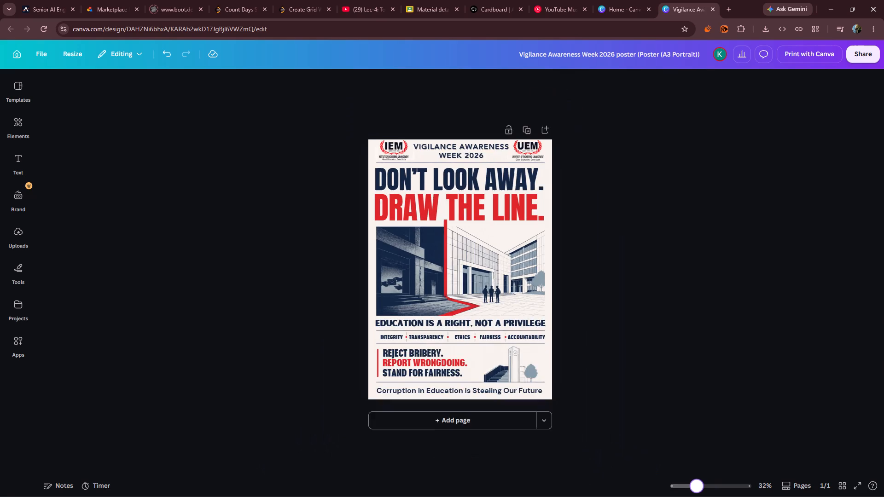
{"action": "left_click_drag", "start_coordinate": [696, 488], "coordinate": [703, 488]}
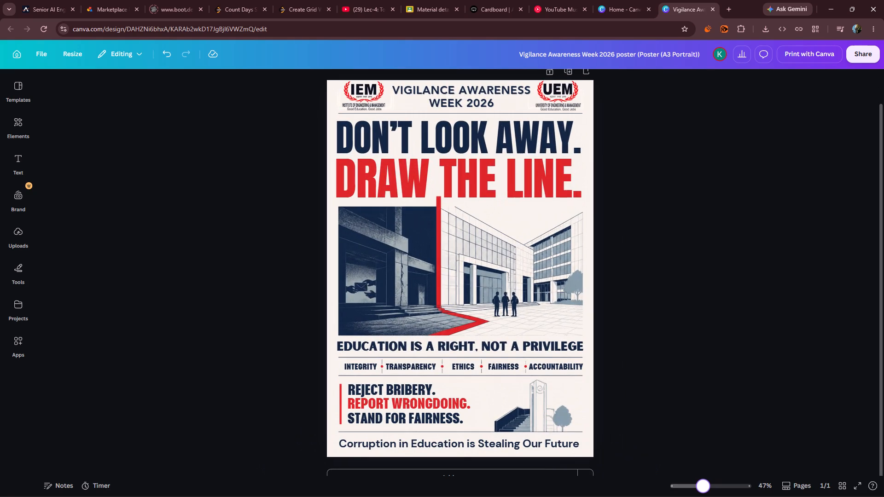
{"action": "left_click_drag", "start_coordinate": [703, 488], "coordinate": [704, 488]}
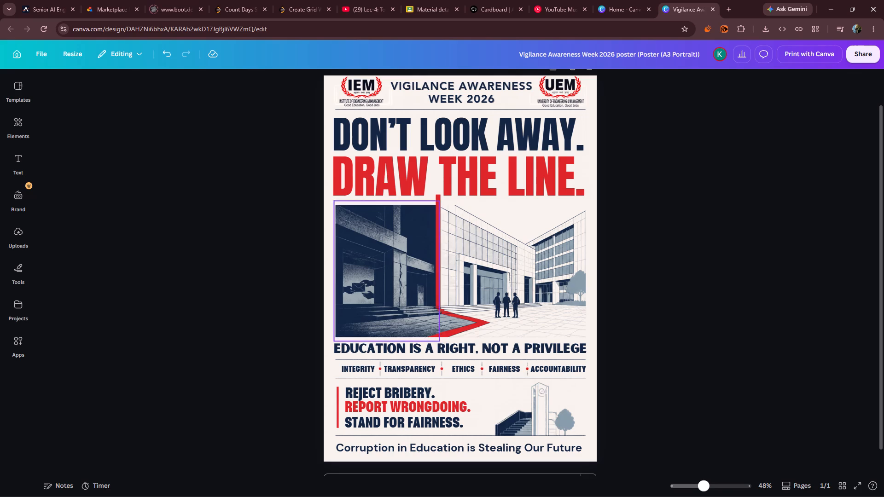
{"action": "left_click", "coordinate": [434, 353]}
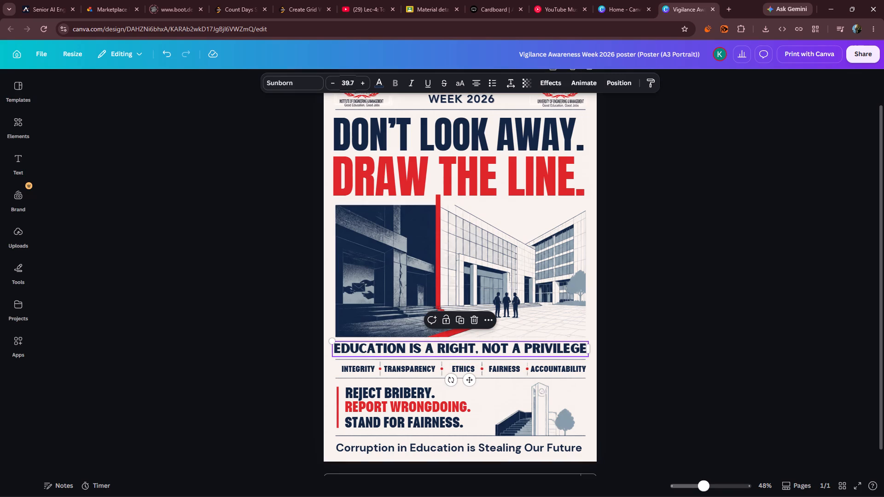
{"action": "left_click", "coordinate": [387, 445]}
{"action": "left_click", "coordinate": [297, 81]}
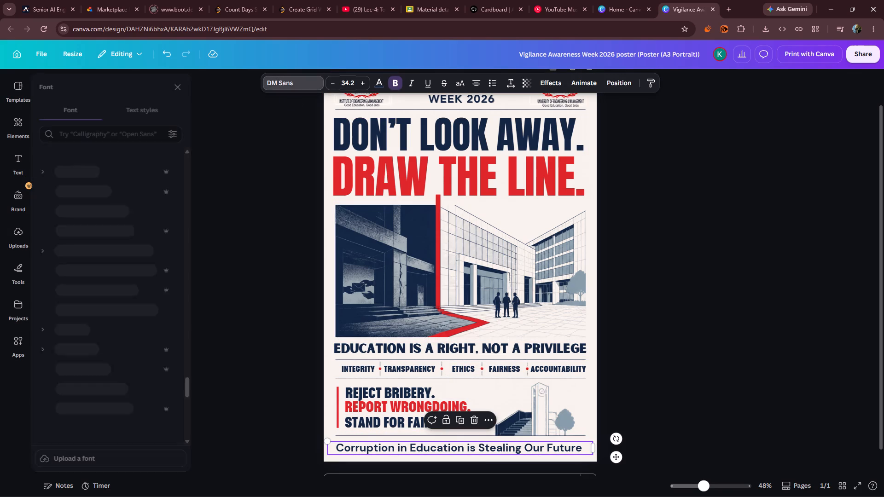
{"action": "left_click", "coordinate": [108, 131]}
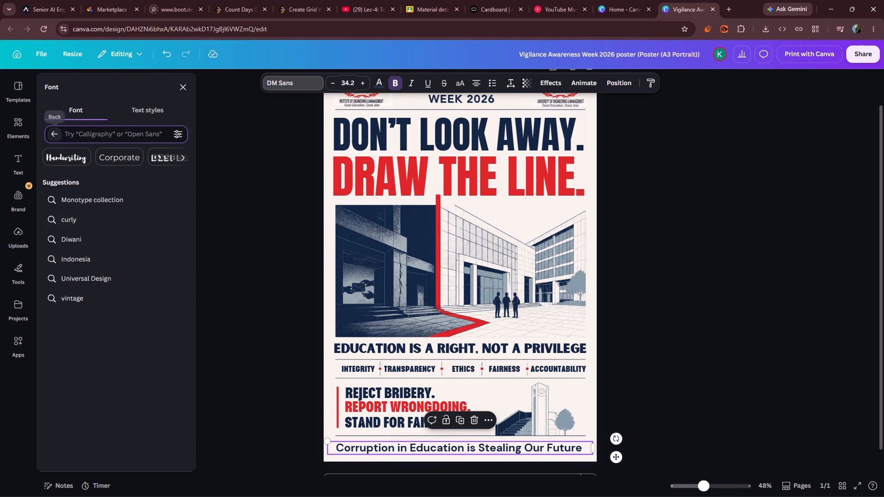
{"action": "left_click", "coordinate": [56, 133]}
{"action": "left_click", "coordinate": [106, 347]}
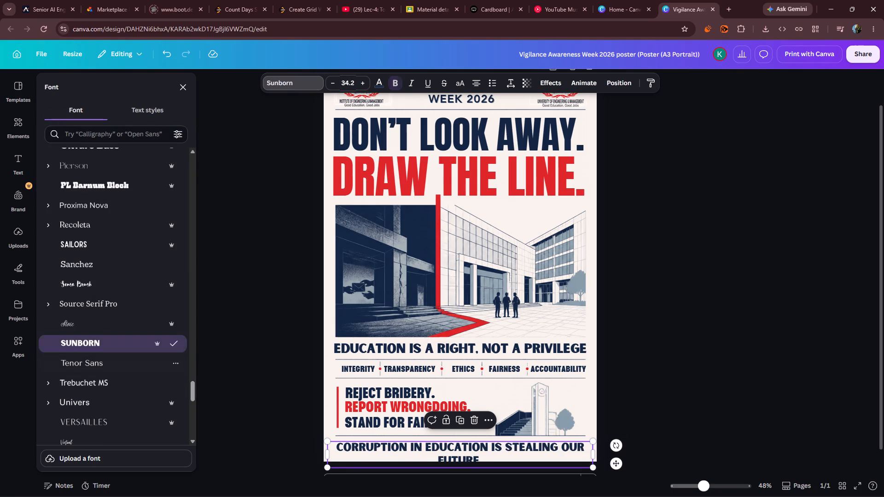
Widen the footer text box and break the sentence after "Education" so it runs on two lines.
{"action": "left_click", "coordinate": [594, 454]}
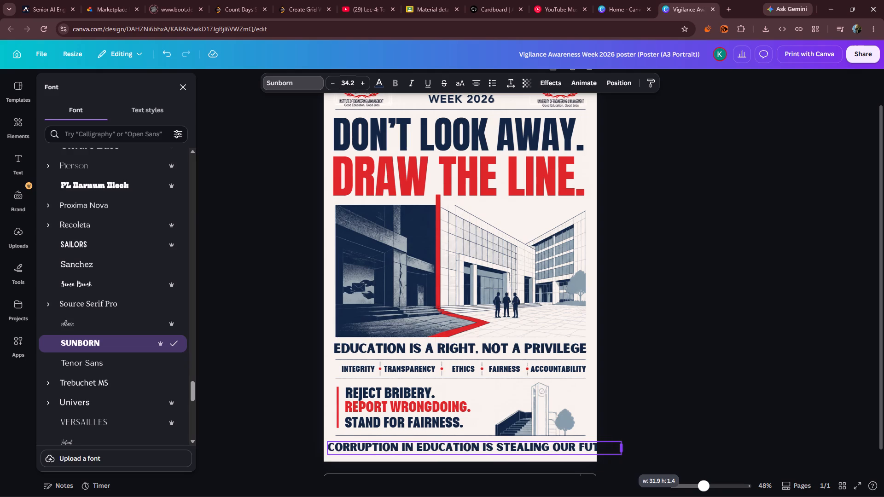
{"action": "left_click", "coordinate": [486, 447]}
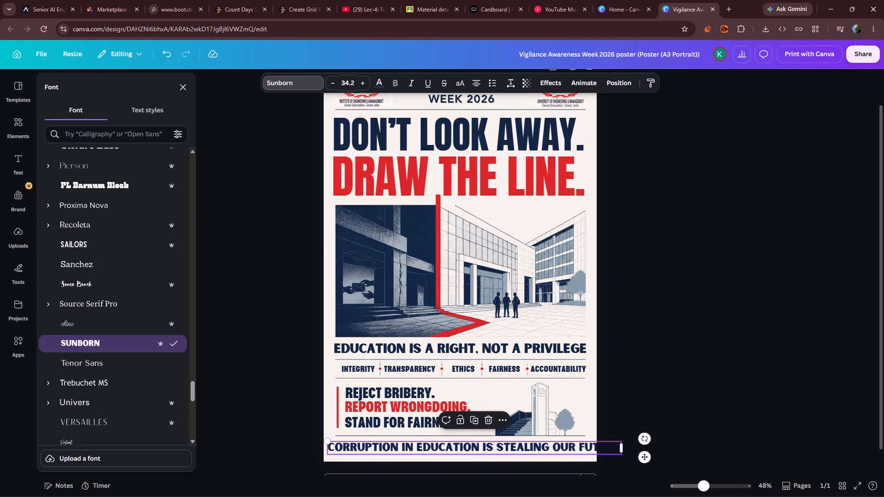
{"action": "left_click", "coordinate": [483, 447]}
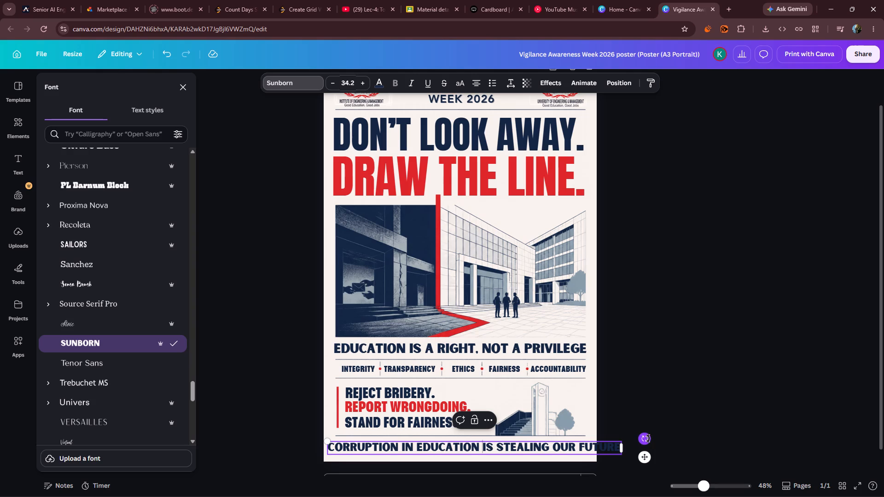
{"action": "key", "text": "Return"}
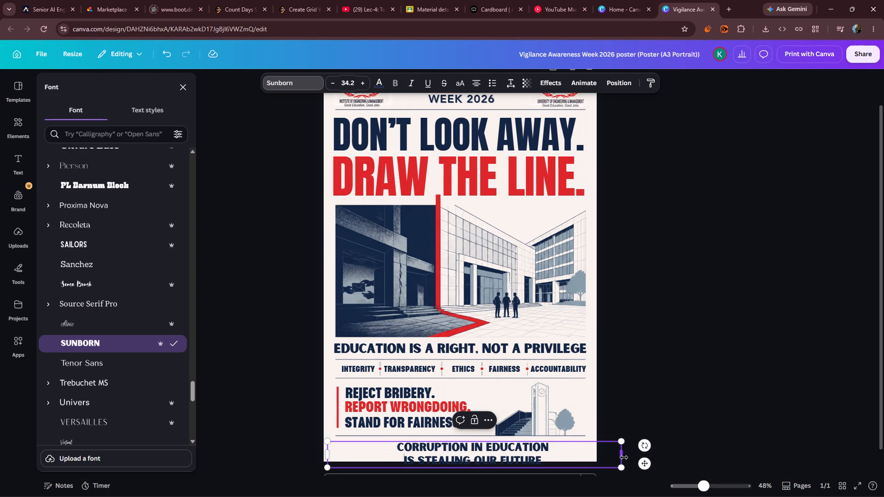
Narrow the two-line footer text box and scale it down to text size 27.2 so both lines fit on the page.
{"action": "left_click_drag", "start_coordinate": [624, 457], "coordinate": [567, 468]}
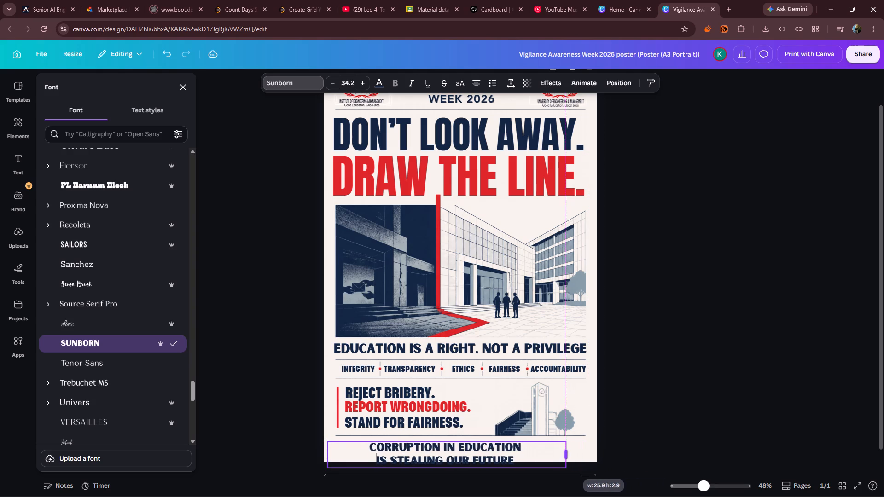
{"action": "left_click_drag", "start_coordinate": [567, 468], "coordinate": [539, 469]}
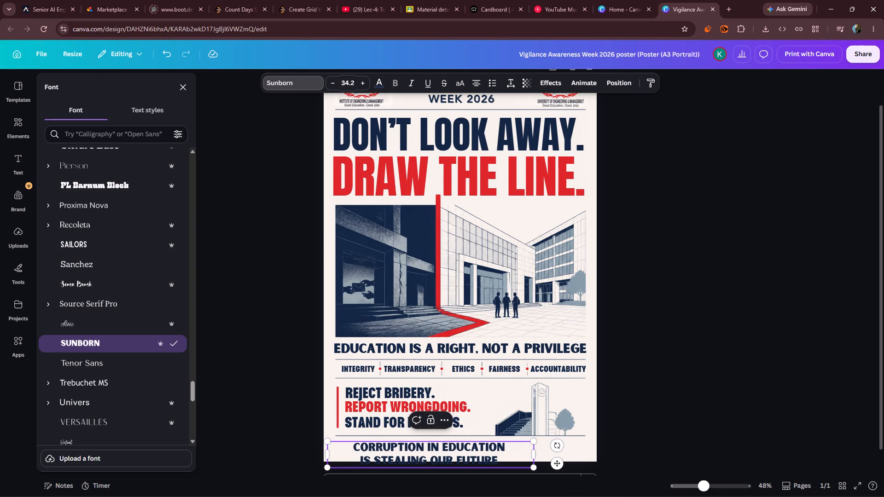
{"action": "left_click_drag", "start_coordinate": [535, 469], "coordinate": [505, 461]}
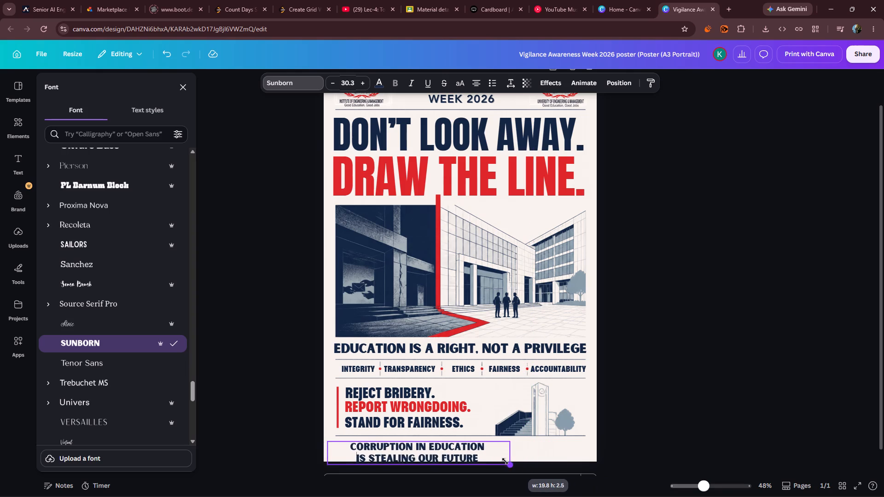
{"action": "left_click_drag", "start_coordinate": [505, 461], "coordinate": [496, 460]}
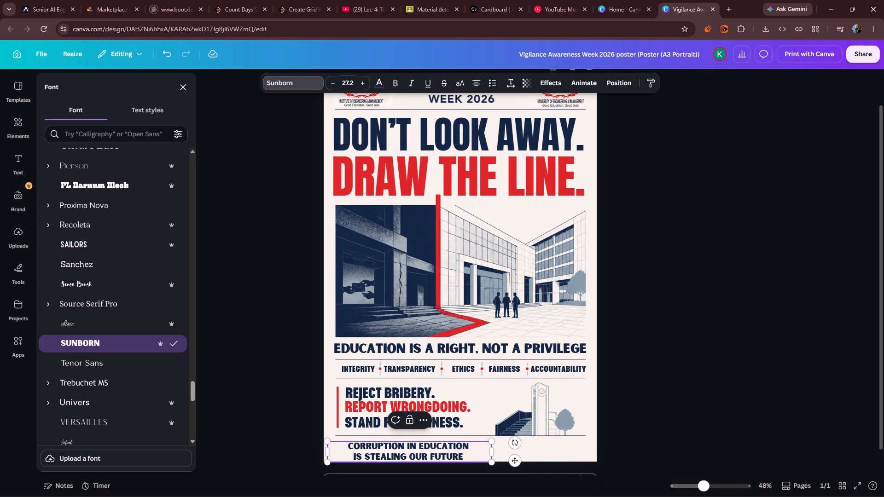
Position the two-line footer just below the bottom divider, centred horizontally on the poster.
{"action": "left_click_drag", "start_coordinate": [517, 462], "coordinate": [533, 462]}
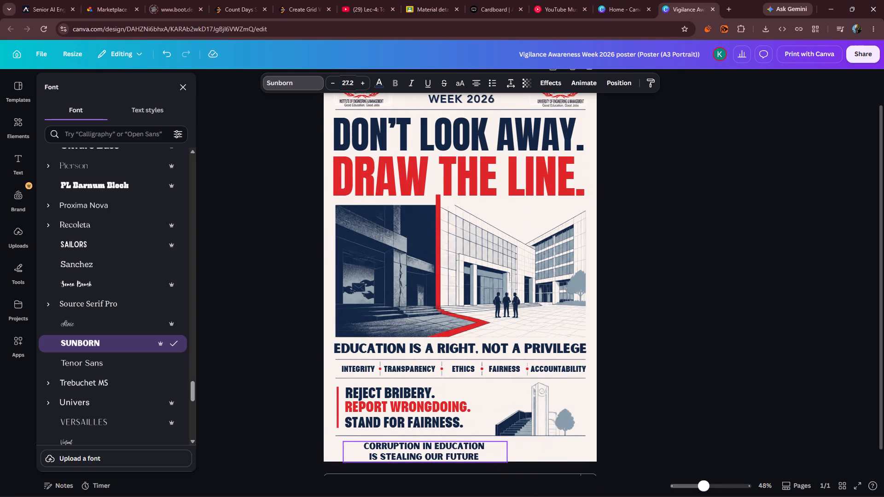
{"action": "left_click_drag", "start_coordinate": [533, 462], "coordinate": [568, 462]}
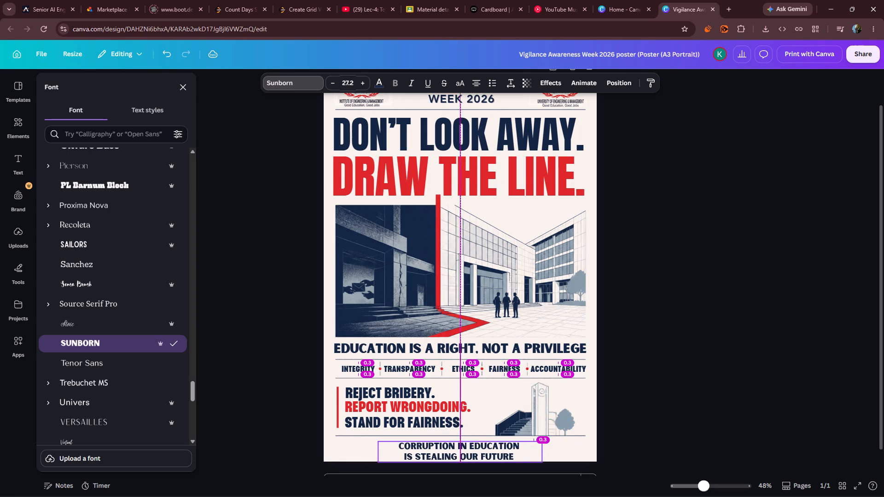
{"action": "left_click_drag", "start_coordinate": [568, 462], "coordinate": [564, 462]}
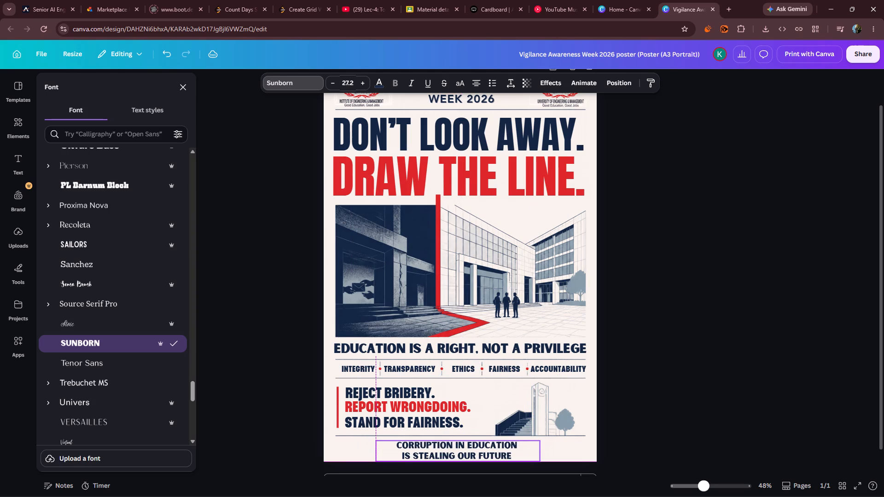
{"action": "left_click_drag", "start_coordinate": [564, 462], "coordinate": [562, 460]}
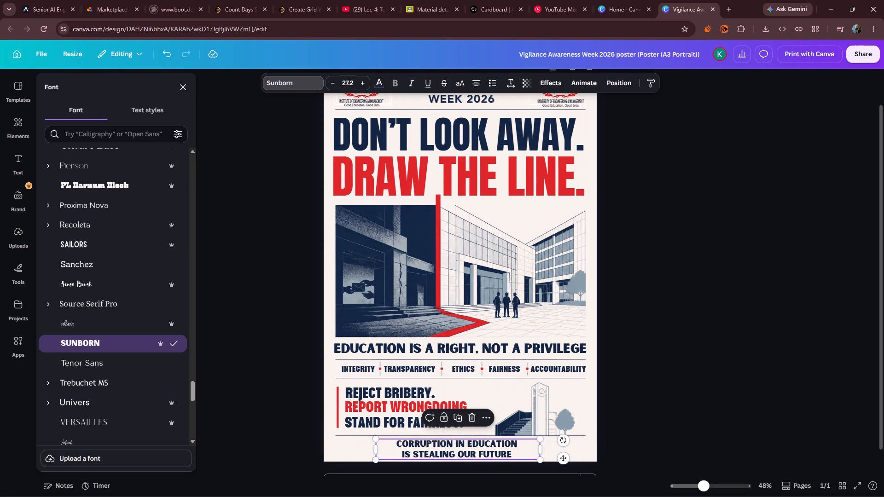
{"action": "left_click", "coordinate": [728, 336]}
{"action": "left_click", "coordinate": [784, 332]}
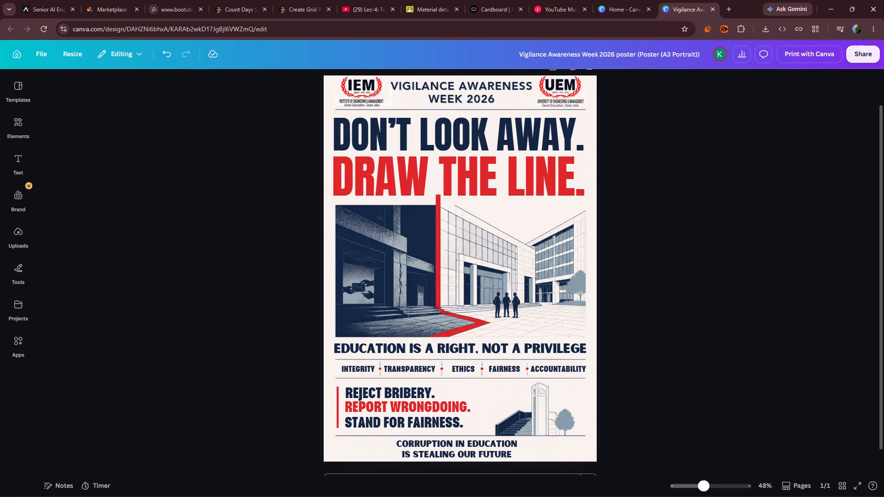
{"action": "left_click", "coordinate": [491, 449]}
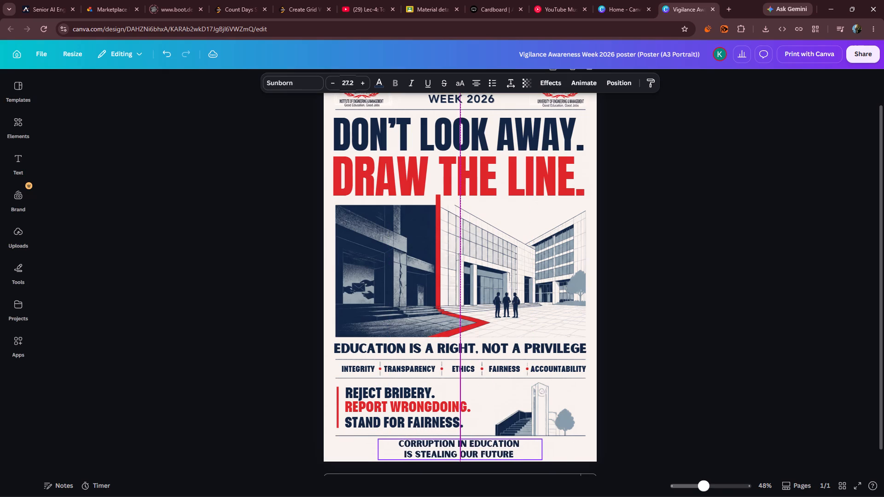
{"action": "left_click", "coordinate": [722, 266]}
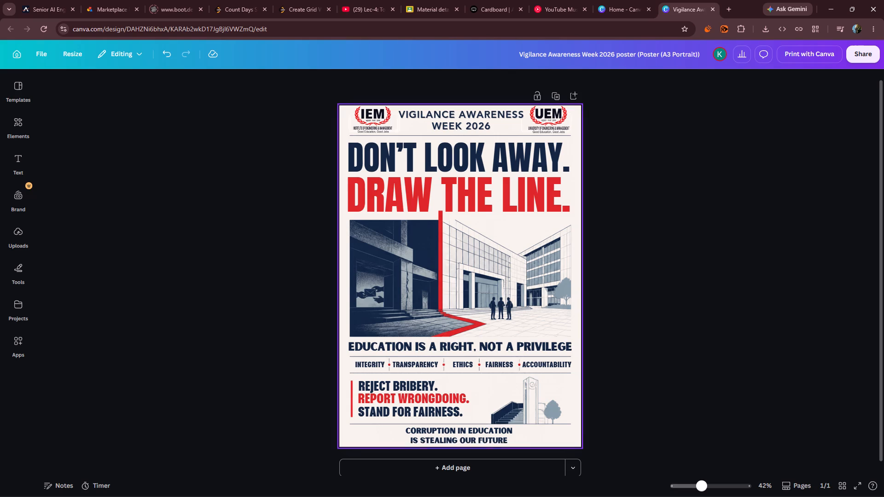
Reword the footer's second line as "is someones future being stolen", replacing the words after "is".
{"action": "left_click", "coordinate": [500, 441]}
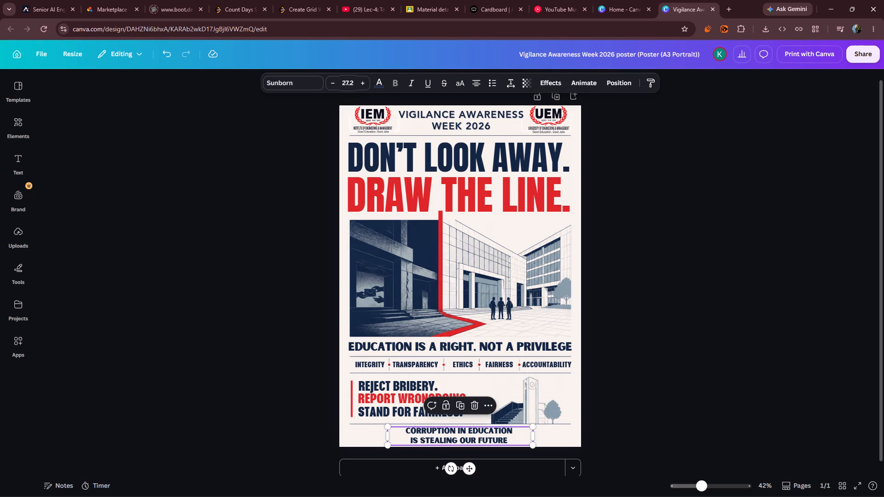
{"action": "left_click", "coordinate": [513, 439]}
{"action": "left_click", "coordinate": [511, 439]}
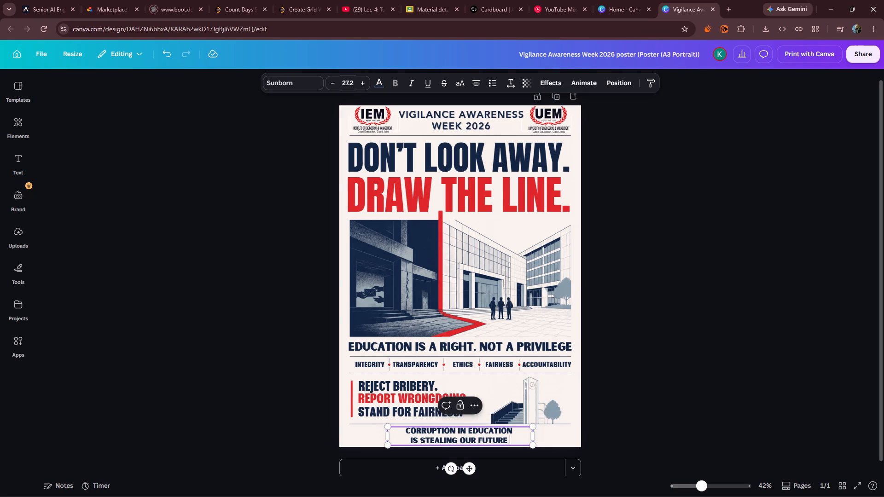
{"action": "key", "text": "BackSpace"}
{"action": "key", "text": "BackSpace"}
{"action": "key", "text": "BackSpace"}
{"action": "key", "text": "BackSpace"}
{"action": "key", "text": "BackSpace"}
{"action": "key", "text": "BackSpace"}
{"action": "key", "text": "BackSpace"}
{"action": "key", "text": "BackSpace"}
{"action": "key", "text": "BackSpace"}
{"action": "key", "text": "BackSpace"}
{"action": "key", "text": "BackSpace"}
{"action": "key", "text": "BackSpace"}
{"action": "key", "text": "BackSpace"}
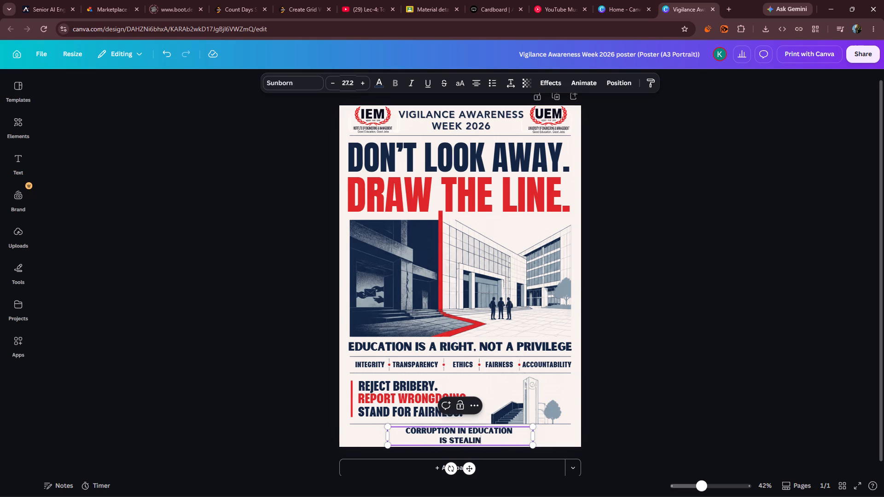
{"action": "key", "text": "BackSpace"}
{"action": "key", "text": "BackSpace"}
{"action": "key", "text": "BackSpace"}
{"action": "key", "text": "BackSpace"}
{"action": "key", "text": "BackSpace"}
{"action": "key", "text": "BackSpace"}
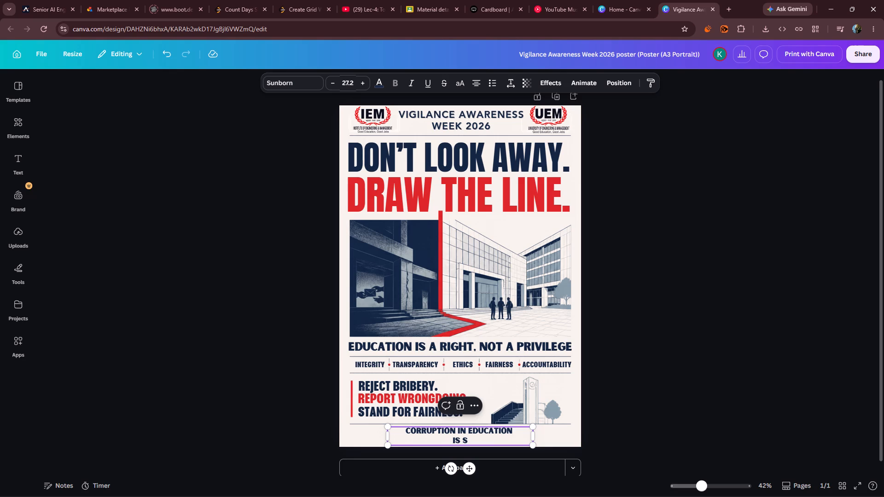
{"action": "type", "text": "om"}
{"action": "type", "text": "eones"}
{"action": "key", "text": "space"}
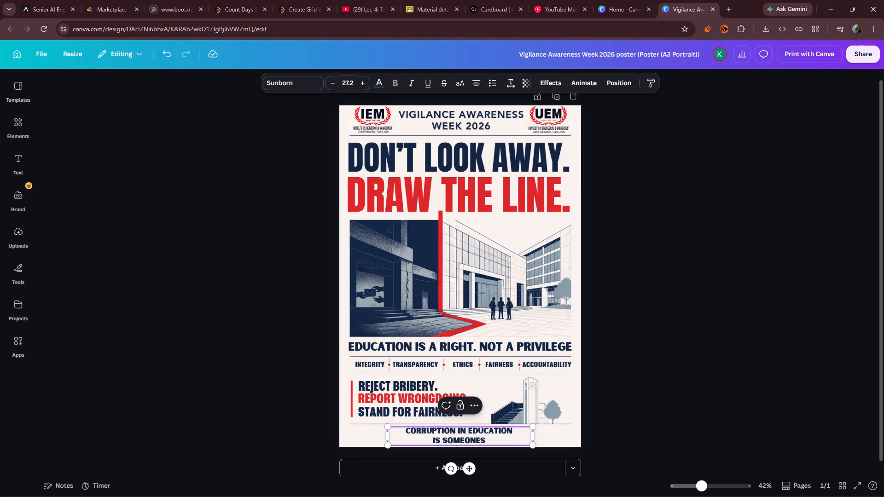
{"action": "type", "text": "future being"}
{"action": "key", "text": "space"}
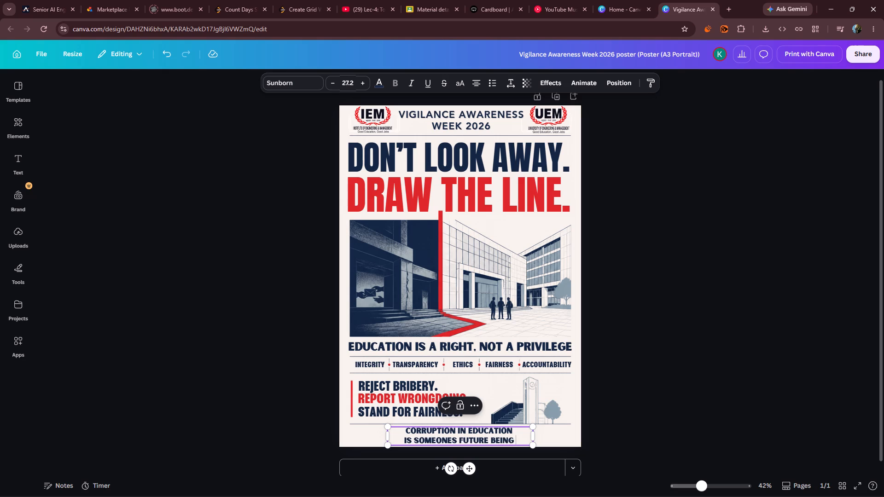
{"action": "type", "text": "stolen"}
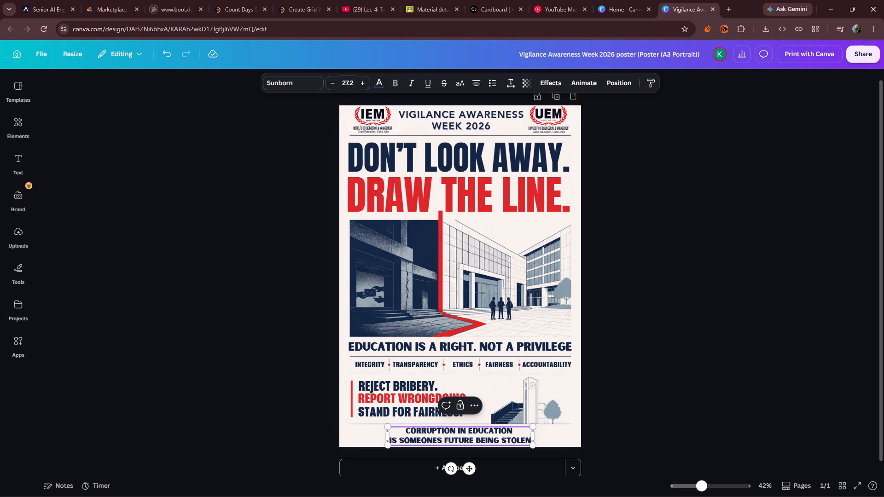
{"action": "left_click", "coordinate": [684, 289]}
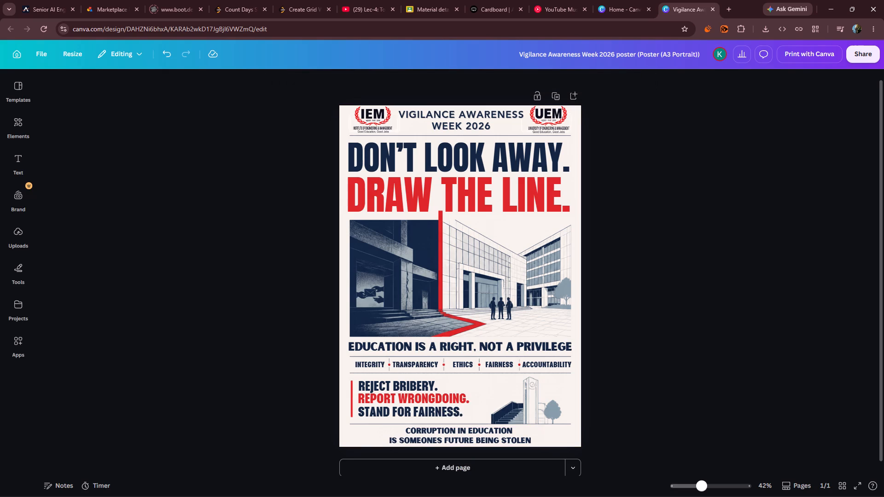
Change the font of the two-line footer text to Univers.
{"action": "left_click", "coordinate": [447, 434]}
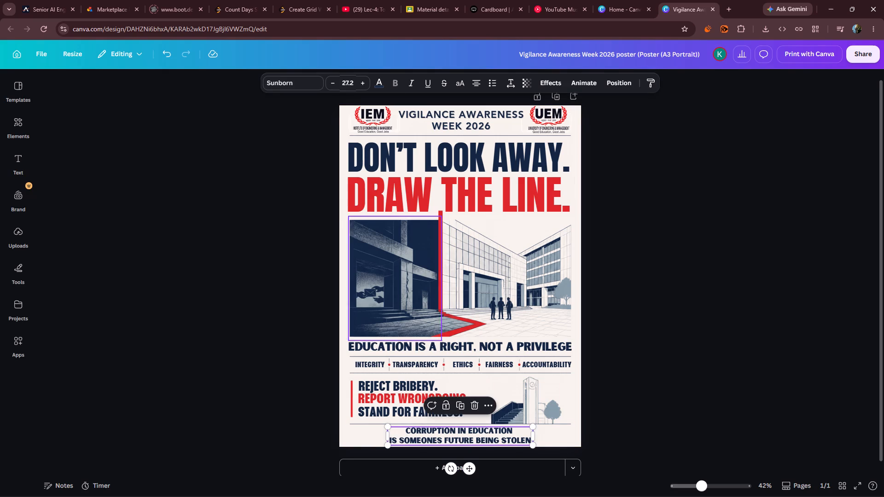
{"action": "left_click", "coordinate": [304, 84]}
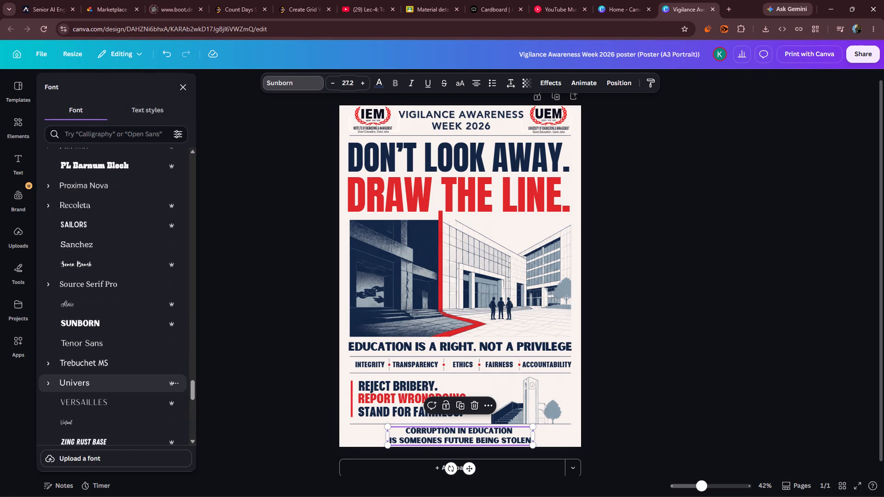
{"action": "left_click", "coordinate": [122, 376]}
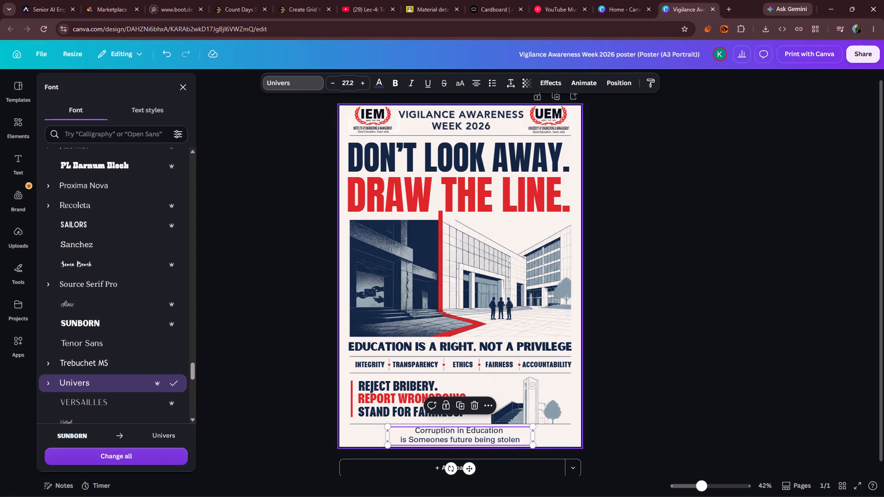
Format both lines of the footer text in all capitals and bold.
{"action": "double_click", "coordinate": [433, 431]}
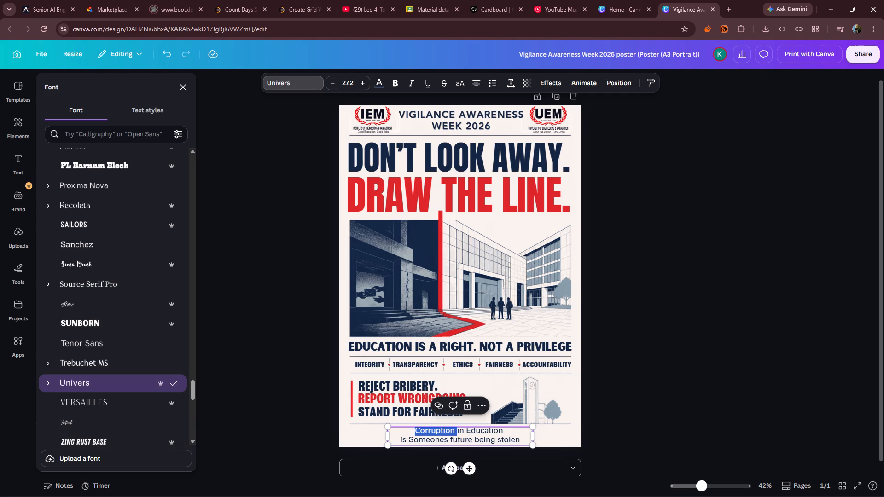
{"action": "left_click", "coordinate": [456, 434]}
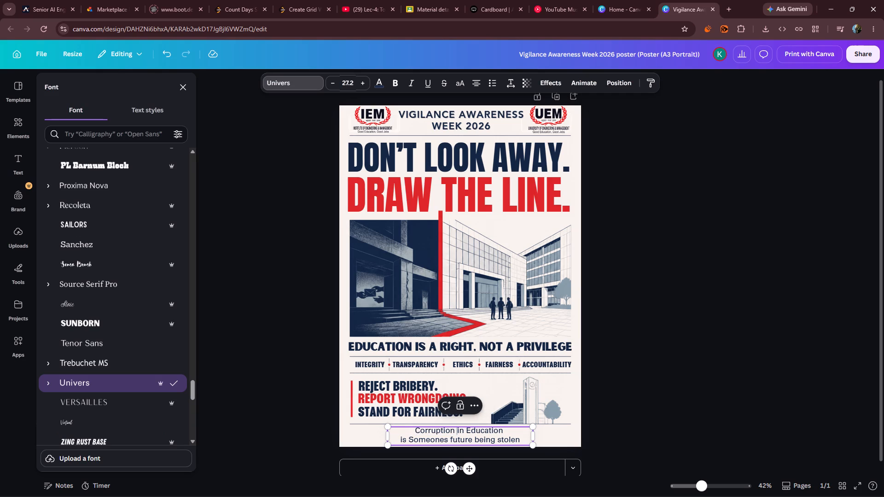
{"action": "left_click", "coordinate": [417, 431]}
{"action": "left_click_drag", "start_coordinate": [417, 431], "coordinate": [463, 443]}
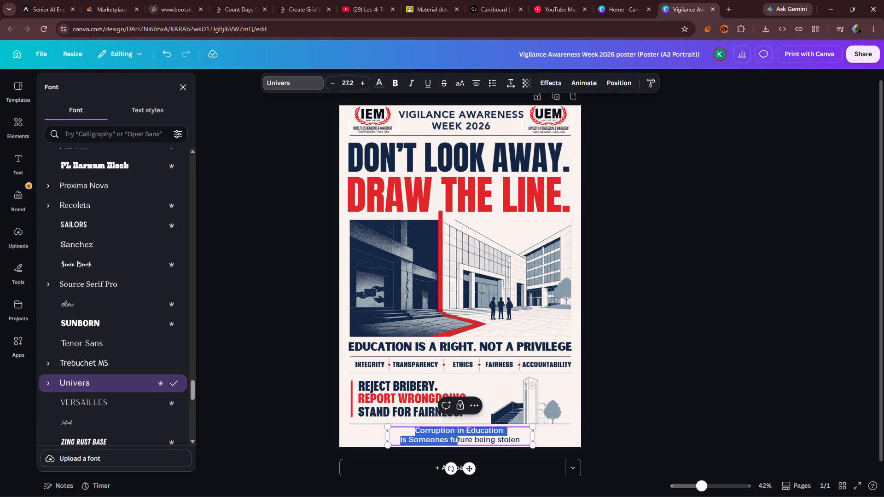
{"action": "left_click_drag", "start_coordinate": [463, 443], "coordinate": [527, 445]}
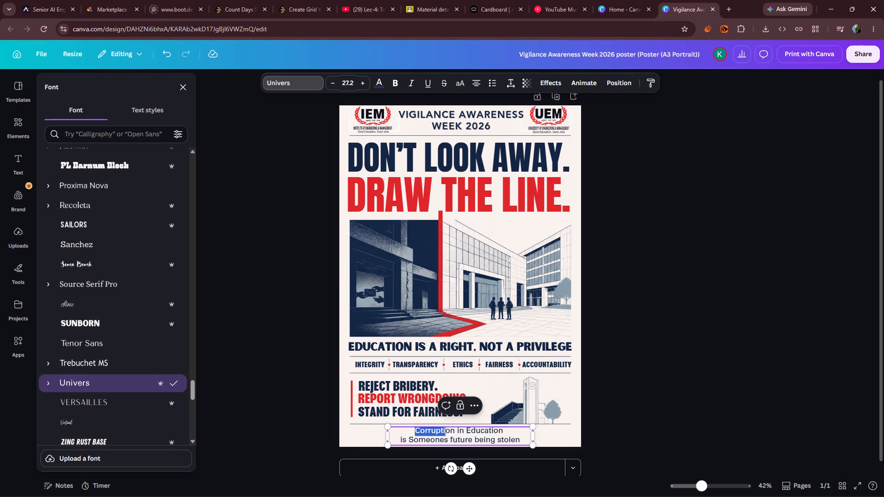
{"action": "left_click_drag", "start_coordinate": [527, 445], "coordinate": [522, 444]}
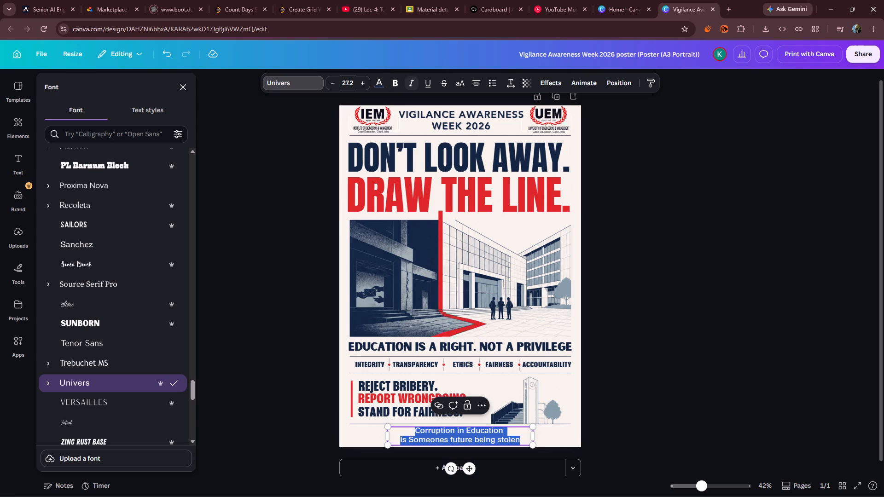
{"action": "left_click", "coordinate": [462, 79]}
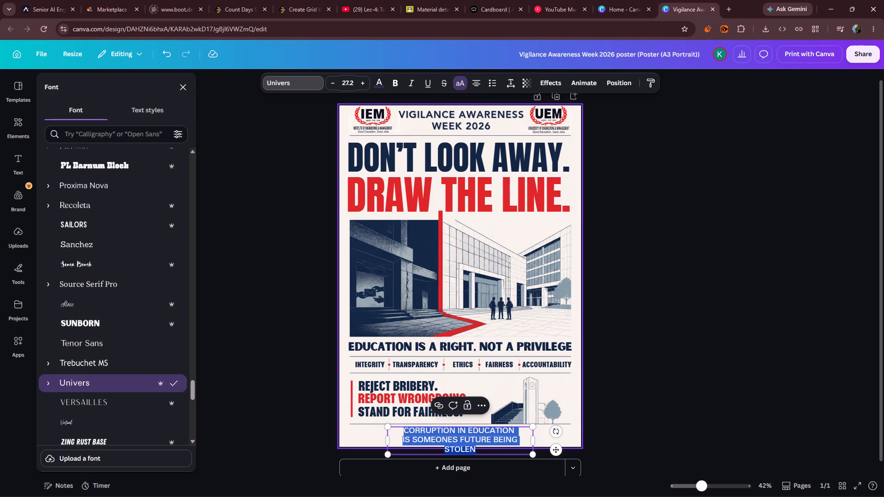
{"action": "left_click", "coordinate": [392, 87]}
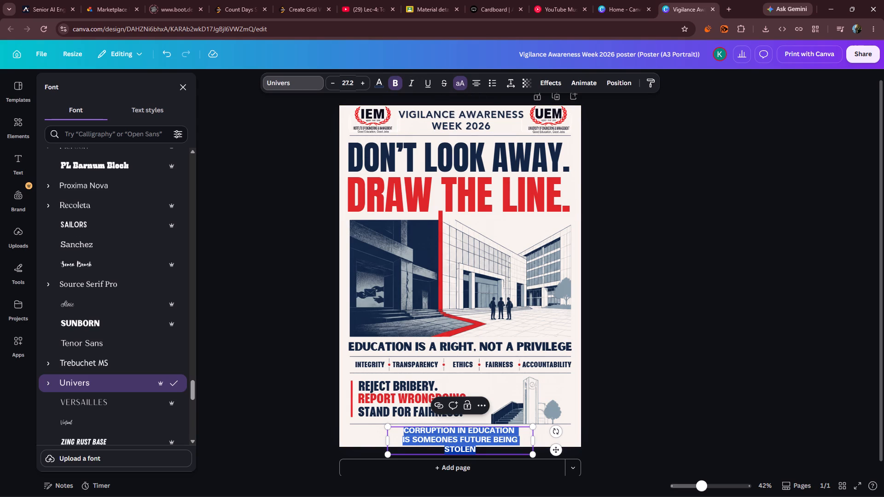
Widen the footer text box to about 18.7 so the capitalised sentence fits on two lines.
{"action": "left_click_drag", "start_coordinate": [534, 439], "coordinate": [541, 440]}
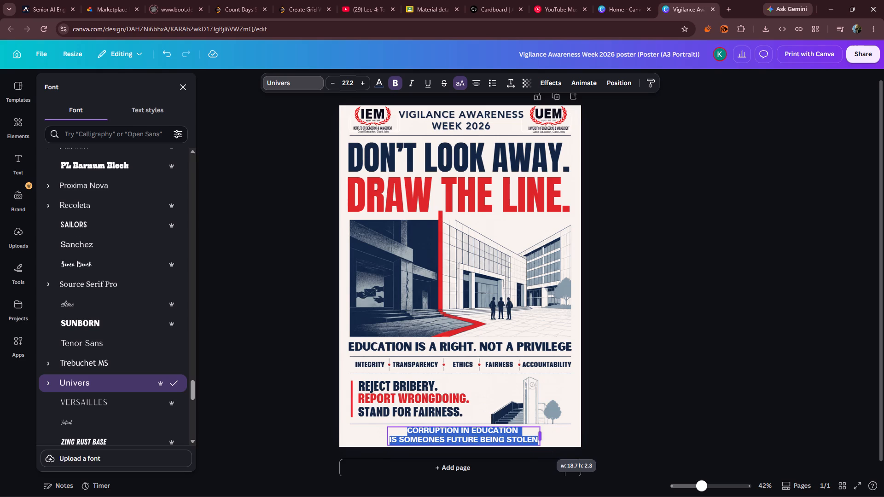
{"action": "left_click_drag", "start_coordinate": [541, 440], "coordinate": [541, 441]}
{"action": "left_click", "coordinate": [766, 293]}
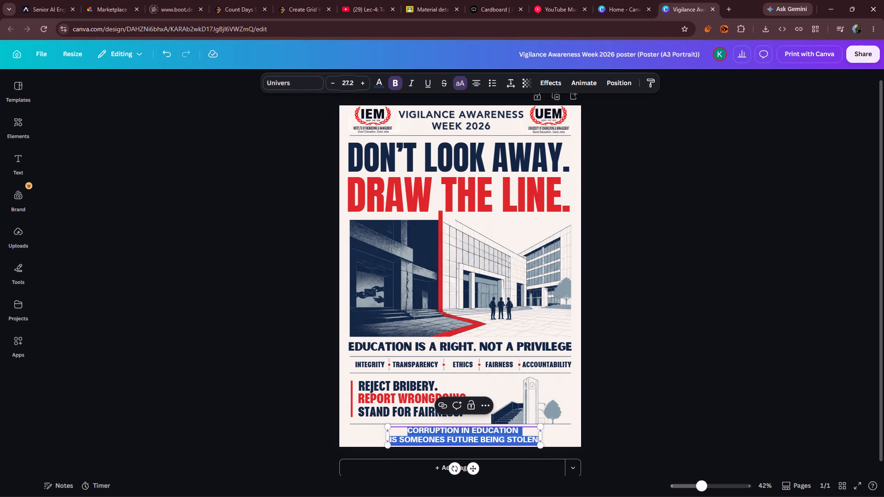
{"action": "left_click", "coordinate": [736, 329]}
Recentre the widened footer text horizontally on the poster, just below the bottom divider.
{"action": "left_click_drag", "start_coordinate": [477, 433], "coordinate": [474, 434]}
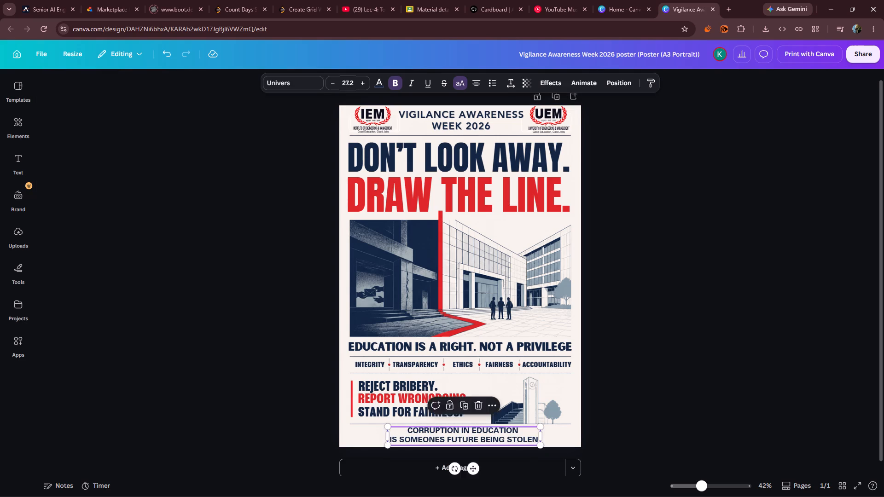
{"action": "left_click_drag", "start_coordinate": [474, 434], "coordinate": [473, 433]}
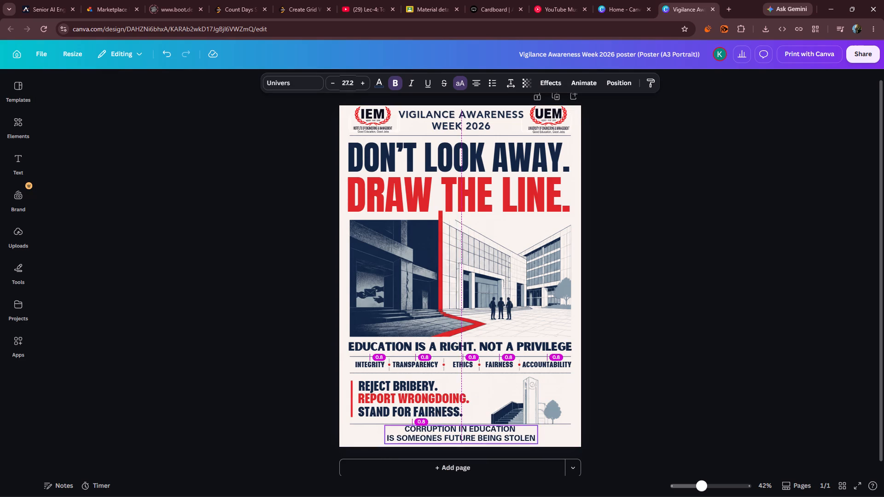
{"action": "left_click_drag", "start_coordinate": [473, 433], "coordinate": [472, 434]}
{"action": "left_click", "coordinate": [664, 365]}
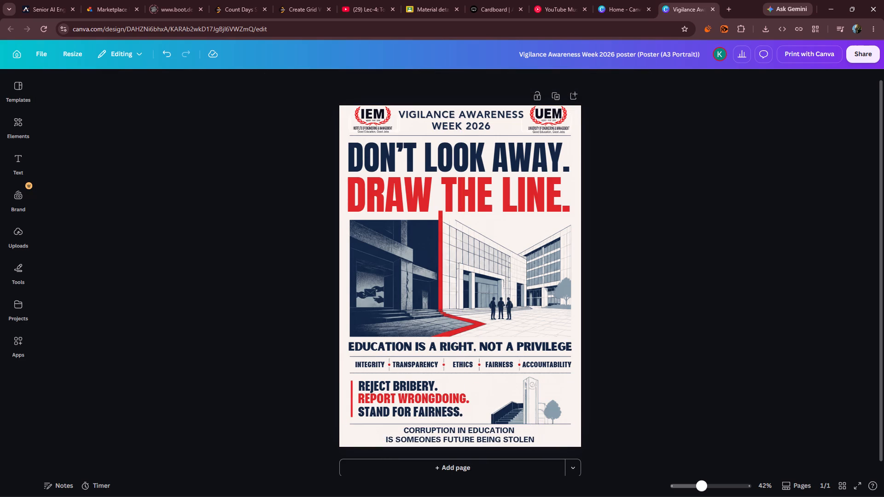